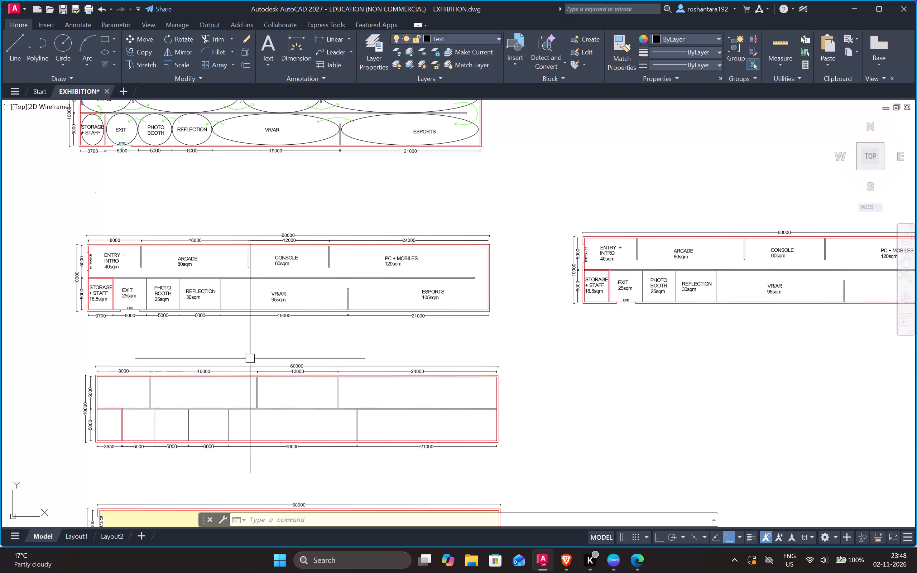
Examine the exhibition floor plans labelled with room areas and compare the dimensioned copies in the drawing.
{"action": "middle_click_drag", "start_coordinate": [588, 368], "coordinate": [345, 358]}
{"action": "middle_click_drag", "start_coordinate": [263, 351], "coordinate": [263, 351]}
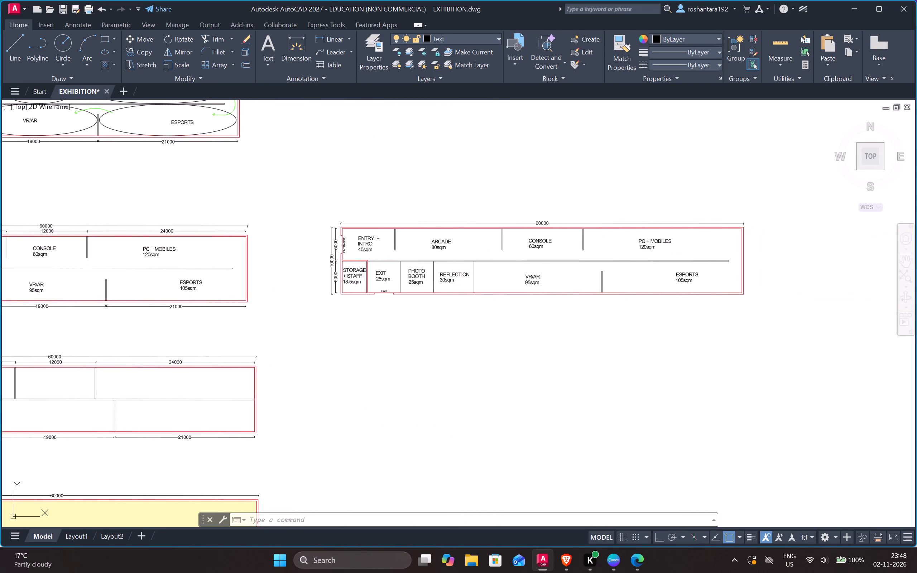
{"action": "middle_click_drag", "start_coordinate": [263, 351], "coordinate": [472, 354]}
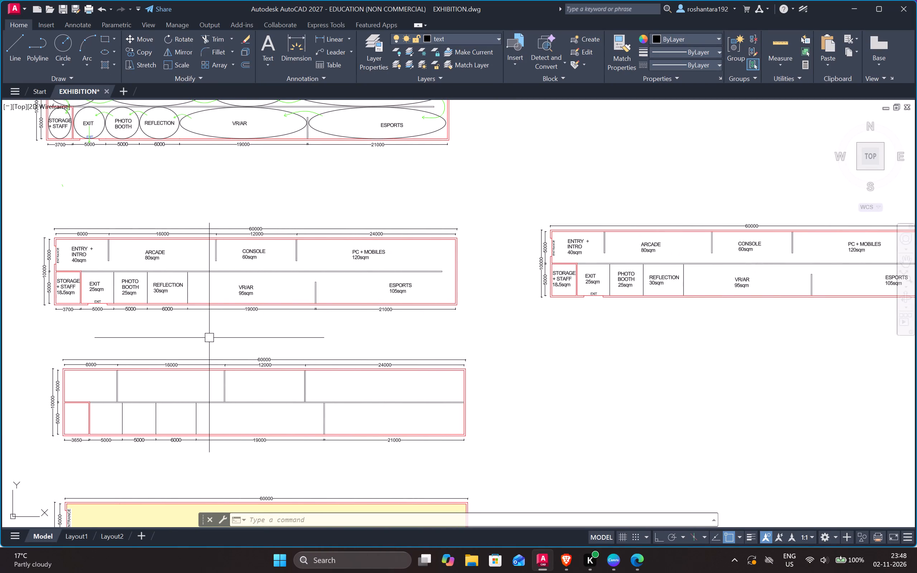
{"action": "middle_click_drag", "start_coordinate": [219, 274], "coordinate": [280, 356]}
{"action": "scroll", "coordinate": [239, 359], "scroll_direction": "up", "scroll_amount": 2}
{"action": "middle_click_drag", "start_coordinate": [237, 357], "coordinate": [361, 304]}
{"action": "scroll", "coordinate": [216, 294], "scroll_direction": "up", "scroll_amount": 1}
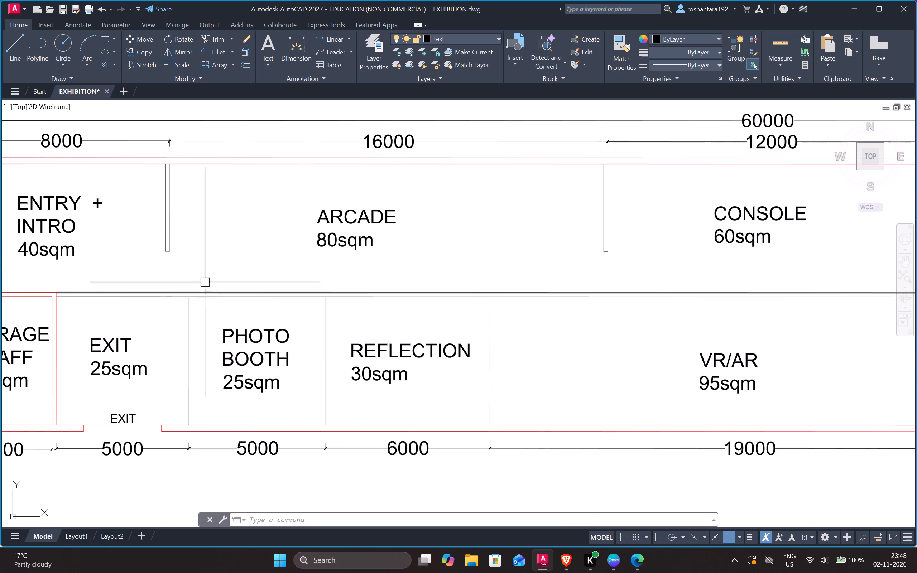
{"action": "middle_click_drag", "start_coordinate": [190, 265], "coordinate": [364, 259]}
{"action": "scroll", "coordinate": [369, 258], "scroll_direction": "down", "scroll_amount": 2}
{"action": "scroll", "coordinate": [573, 332], "scroll_direction": "down", "scroll_amount": 1}
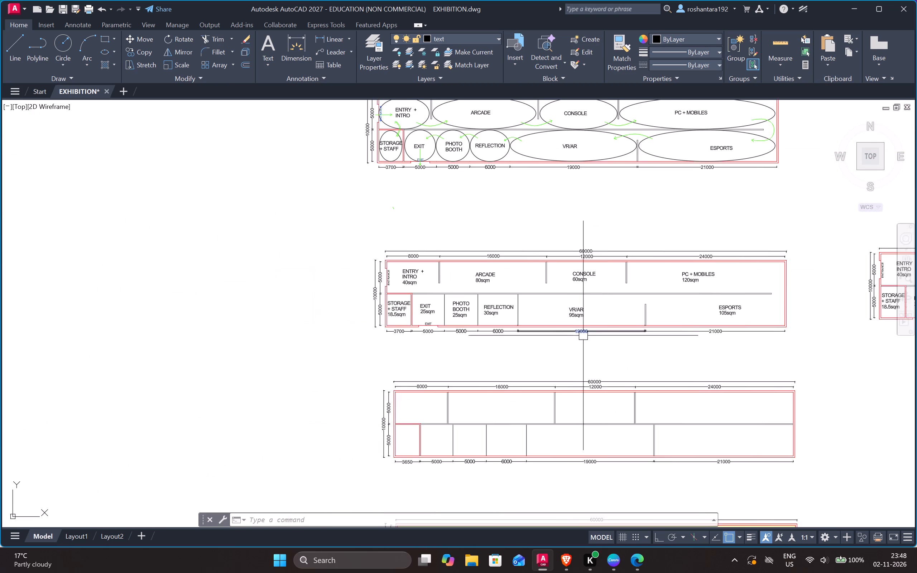
{"action": "middle_click_drag", "start_coordinate": [607, 343], "coordinate": [383, 300]}
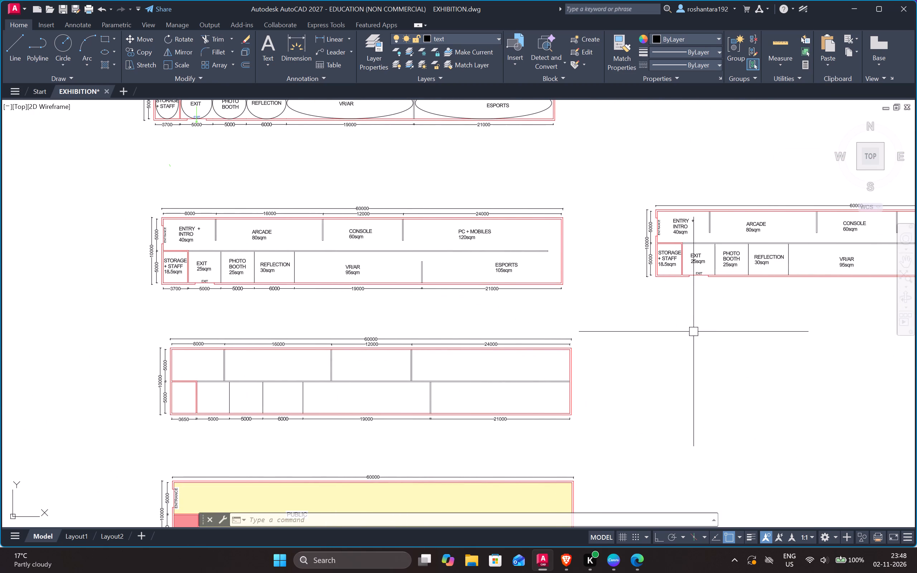
{"action": "middle_click_drag", "start_coordinate": [716, 332], "coordinate": [524, 340]}
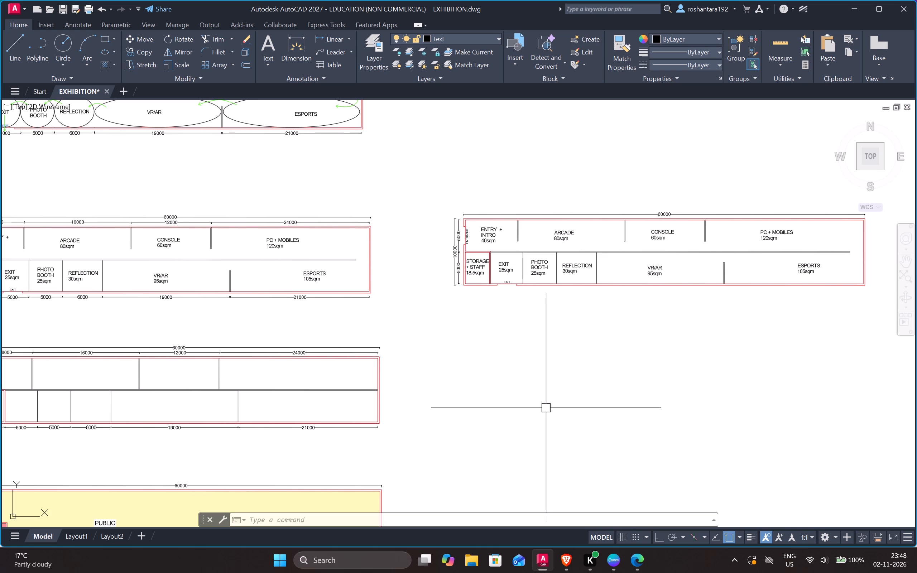
Switch to the exhibition design in Canva and review the concept sheet on page 1.
{"action": "left_click", "coordinate": [611, 564]}
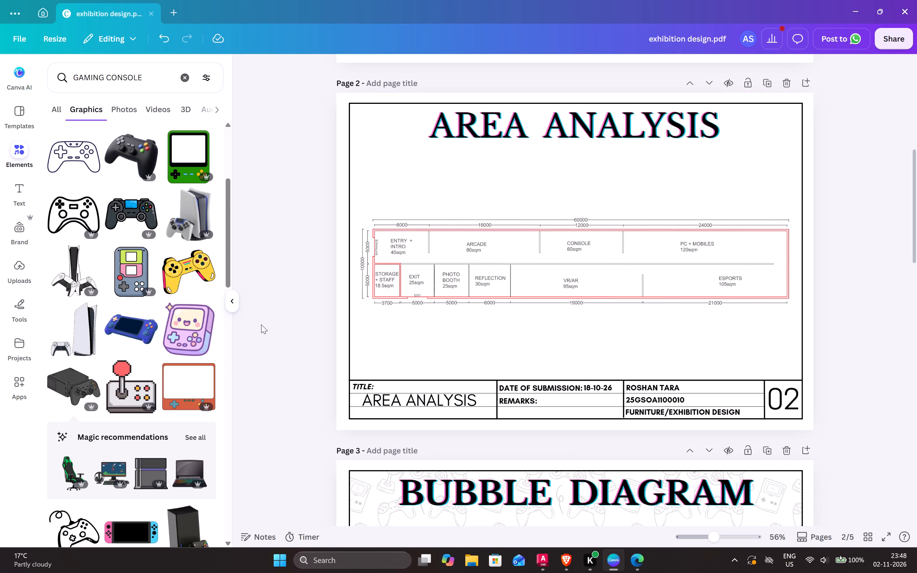
{"action": "scroll", "coordinate": [503, 287], "scroll_direction": "up", "scroll_amount": 11}
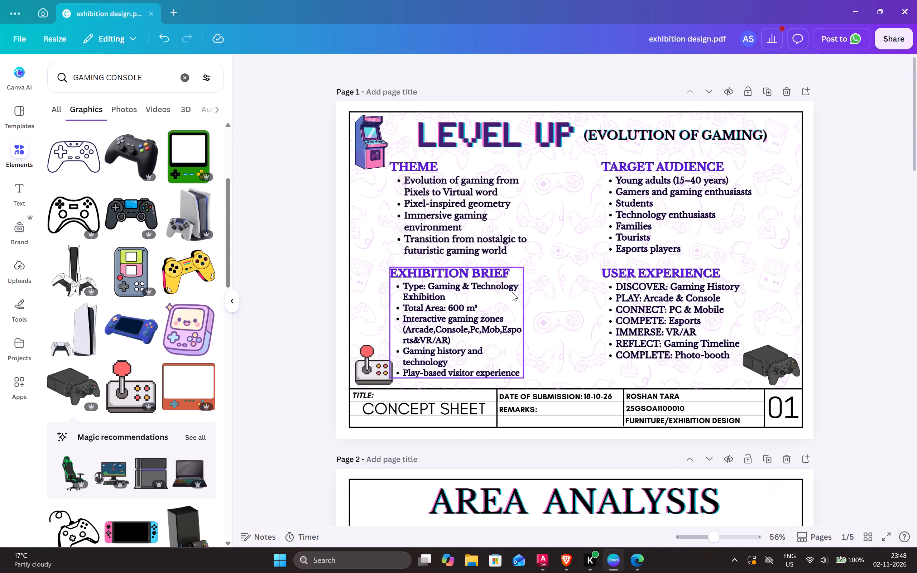
{"action": "scroll", "coordinate": [512, 292], "scroll_direction": "down", "scroll_amount": 1}
{"action": "left_click", "coordinate": [849, 204]}
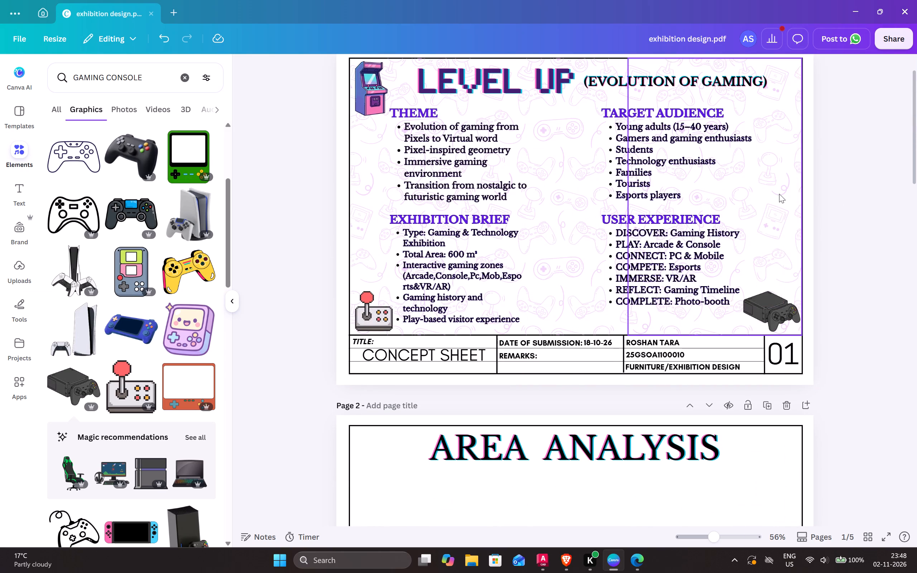
{"action": "scroll", "coordinate": [779, 194], "scroll_direction": "up", "scroll_amount": 2}
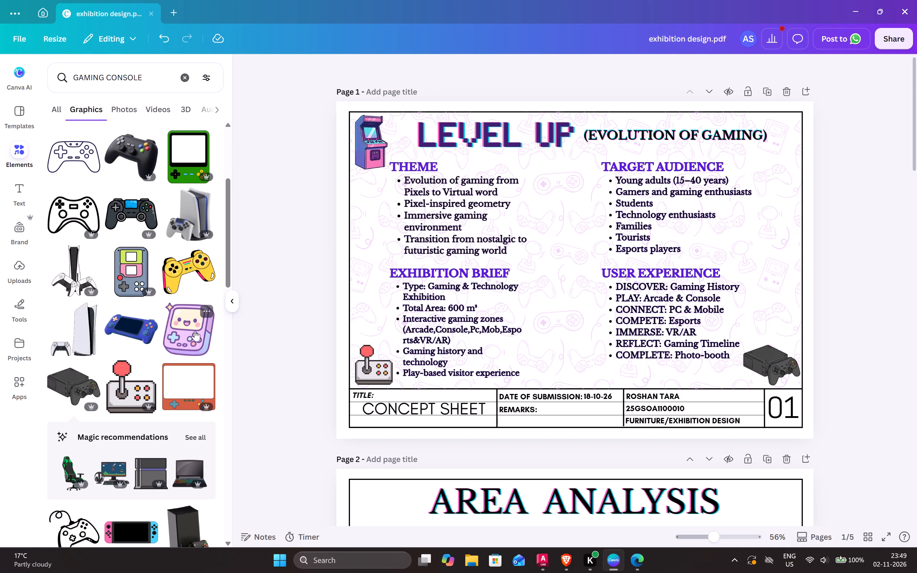
Browse the GAMING CONSOLE graphics and add the grey retro console with orange accents to page 1.
{"action": "scroll", "coordinate": [161, 345], "scroll_direction": "down", "scroll_amount": 9}
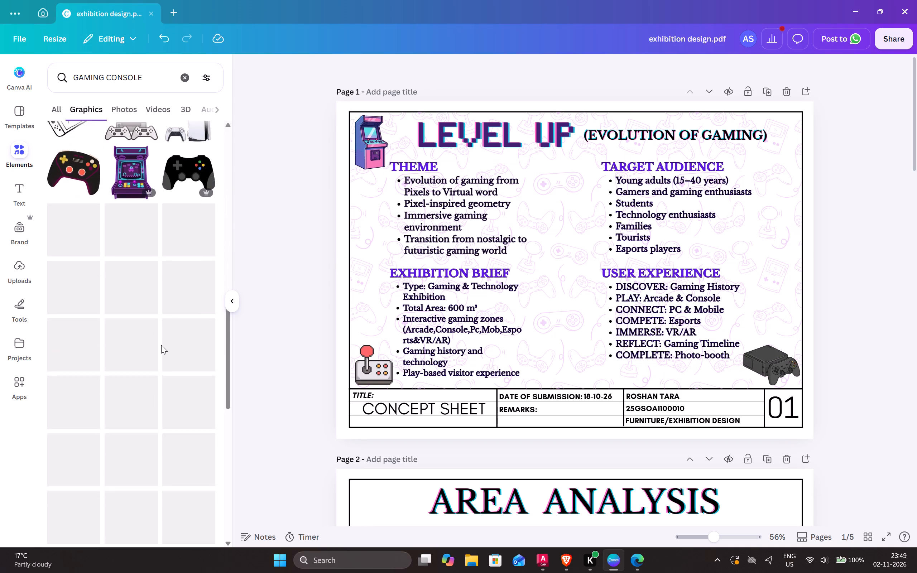
{"action": "scroll", "coordinate": [161, 345], "scroll_direction": "up", "scroll_amount": 15}
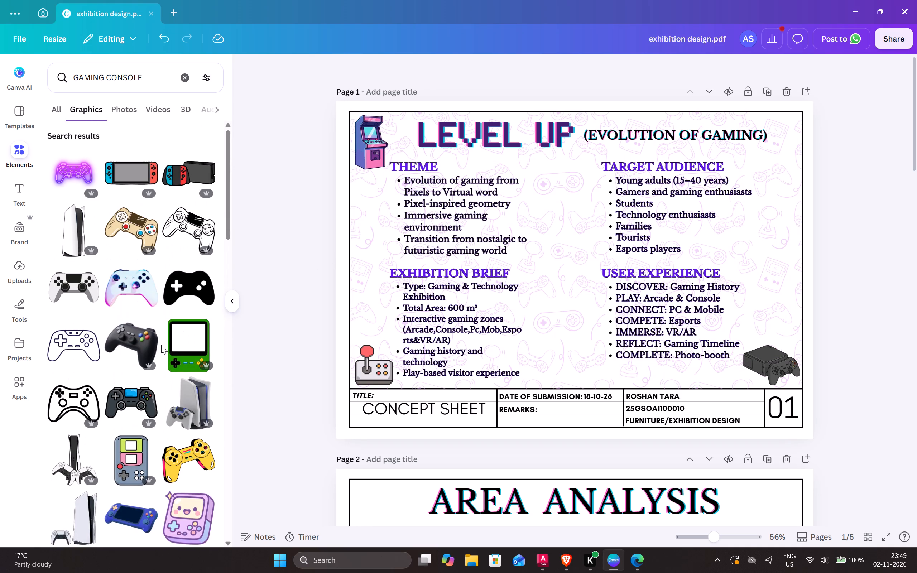
{"action": "scroll", "coordinate": [161, 345], "scroll_direction": "up", "scroll_amount": 5}
{"action": "scroll", "coordinate": [164, 337], "scroll_direction": "down", "scroll_amount": 4}
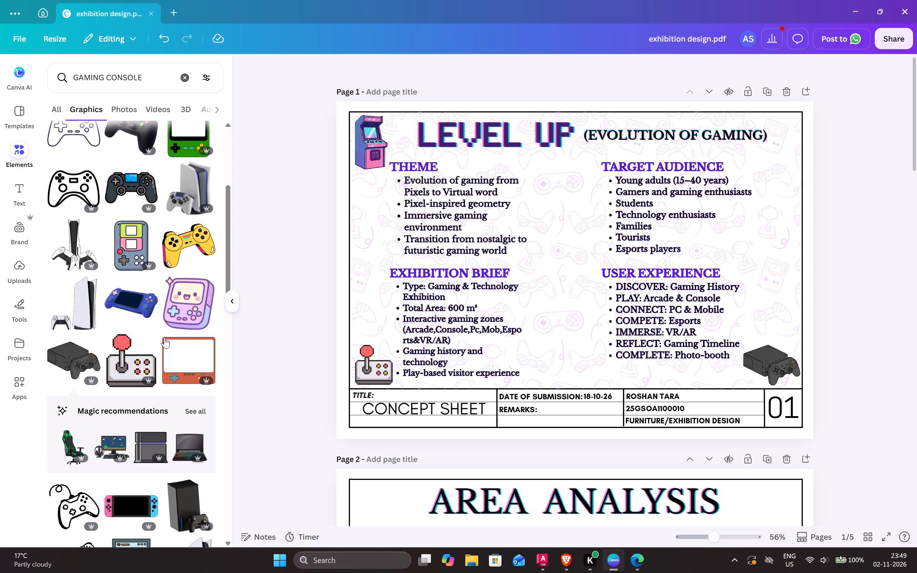
{"action": "scroll", "coordinate": [164, 337], "scroll_direction": "down", "scroll_amount": 5}
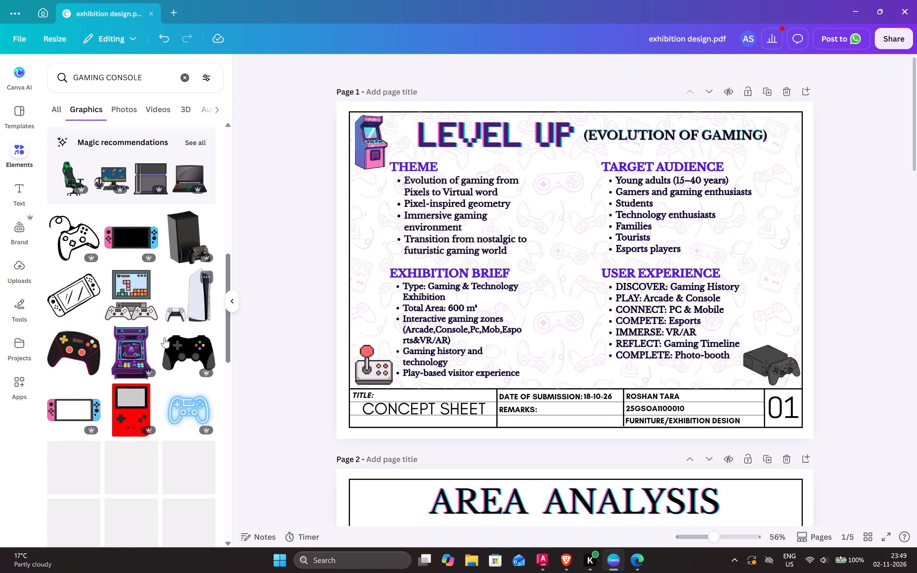
{"action": "scroll", "coordinate": [164, 337], "scroll_direction": "down", "scroll_amount": 2}
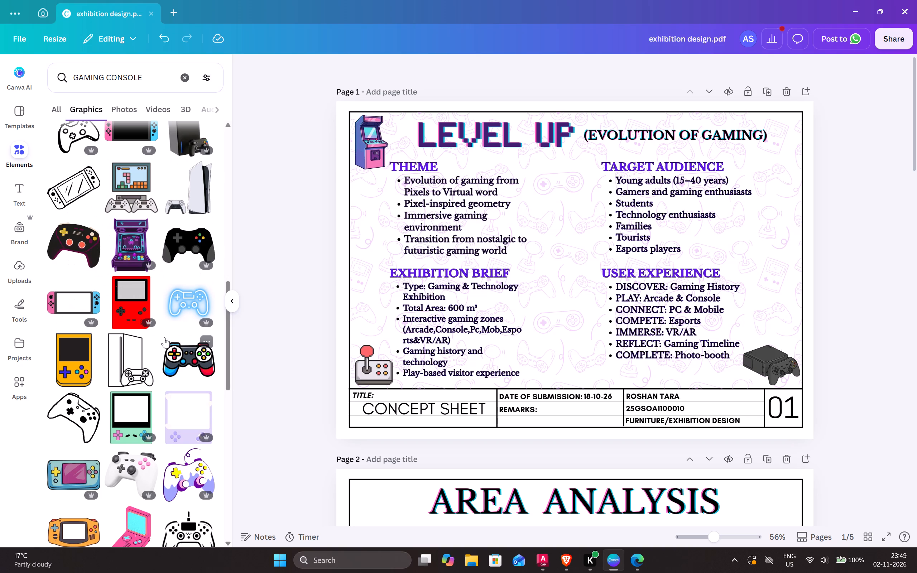
{"action": "scroll", "coordinate": [155, 406], "scroll_direction": "down", "scroll_amount": 4}
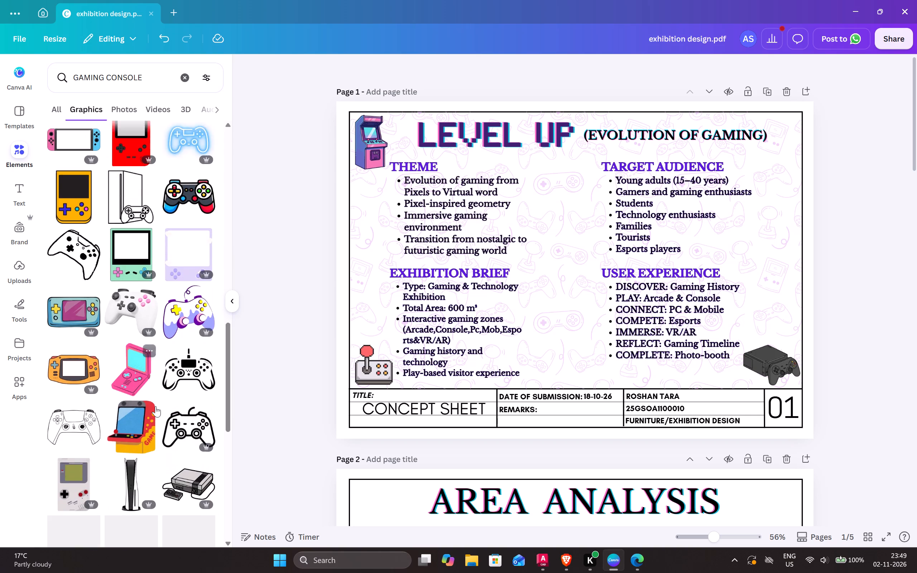
{"action": "scroll", "coordinate": [155, 406], "scroll_direction": "down", "scroll_amount": 2}
{"action": "scroll", "coordinate": [165, 332], "scroll_direction": "down", "scroll_amount": 1}
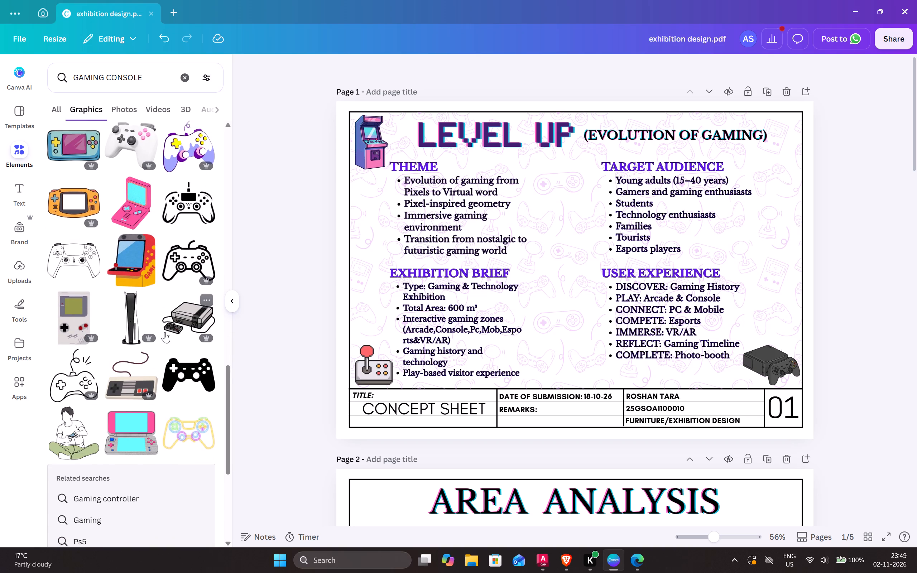
{"action": "scroll", "coordinate": [165, 332], "scroll_direction": "down", "scroll_amount": 5}
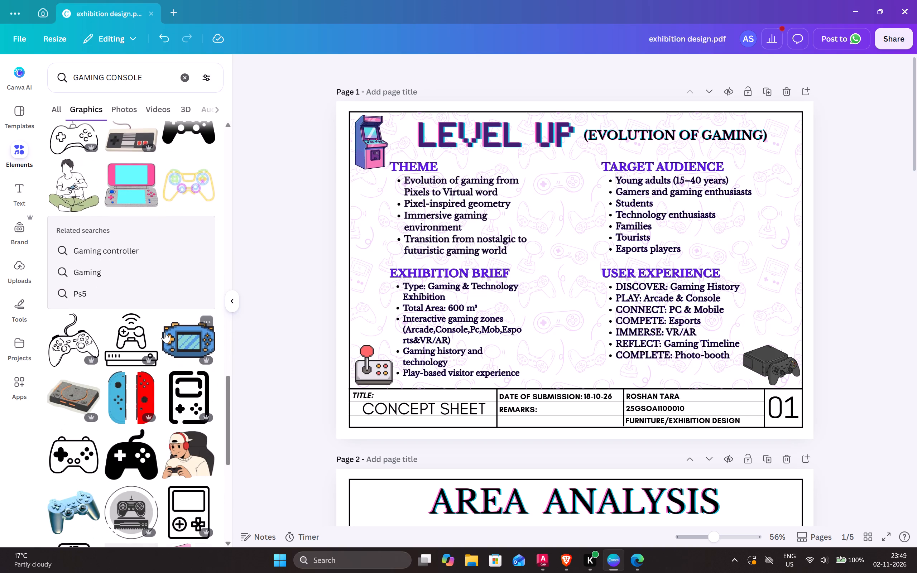
{"action": "scroll", "coordinate": [165, 332], "scroll_direction": "down", "scroll_amount": 1}
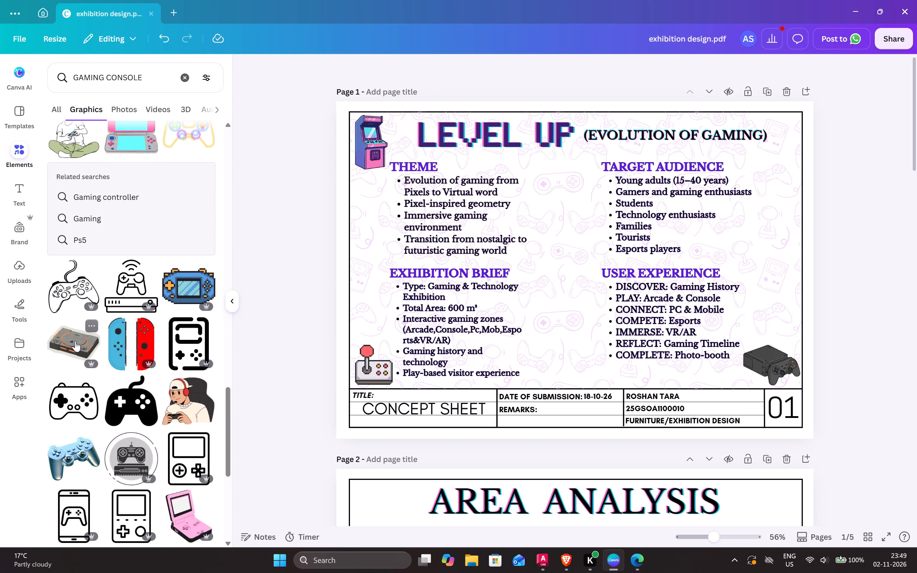
{"action": "left_click", "coordinate": [75, 341]}
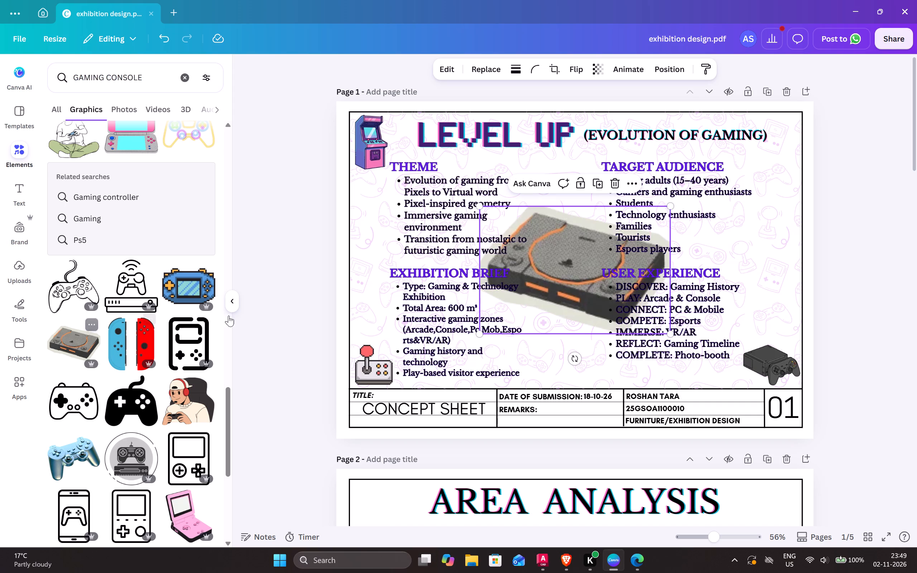
Shrink the retro console graphic and place it at the page's right border, beside the end of the Target Audience list.
{"action": "left_click_drag", "start_coordinate": [559, 277], "coordinate": [653, 252]}
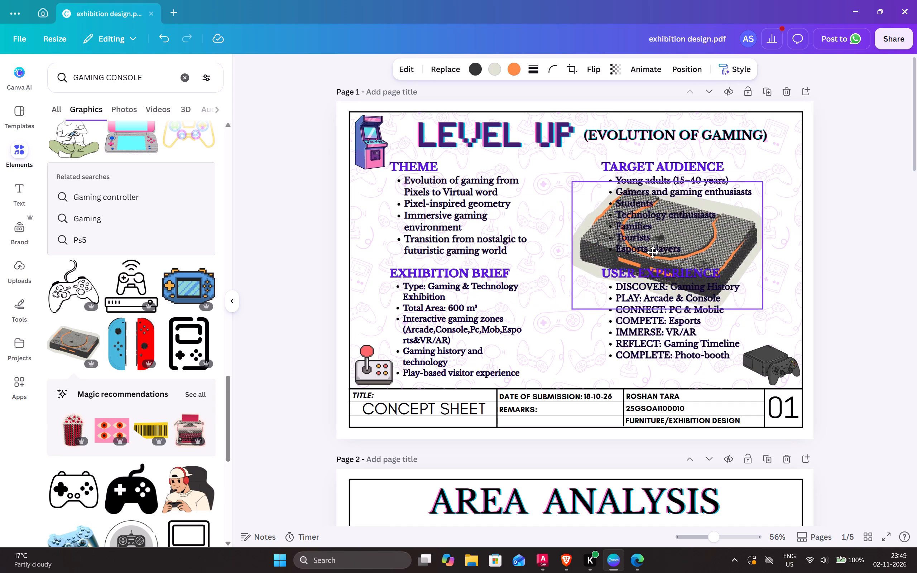
{"action": "left_click_drag", "start_coordinate": [653, 252], "coordinate": [658, 248]}
{"action": "left_click_drag", "start_coordinate": [578, 174], "coordinate": [651, 208]}
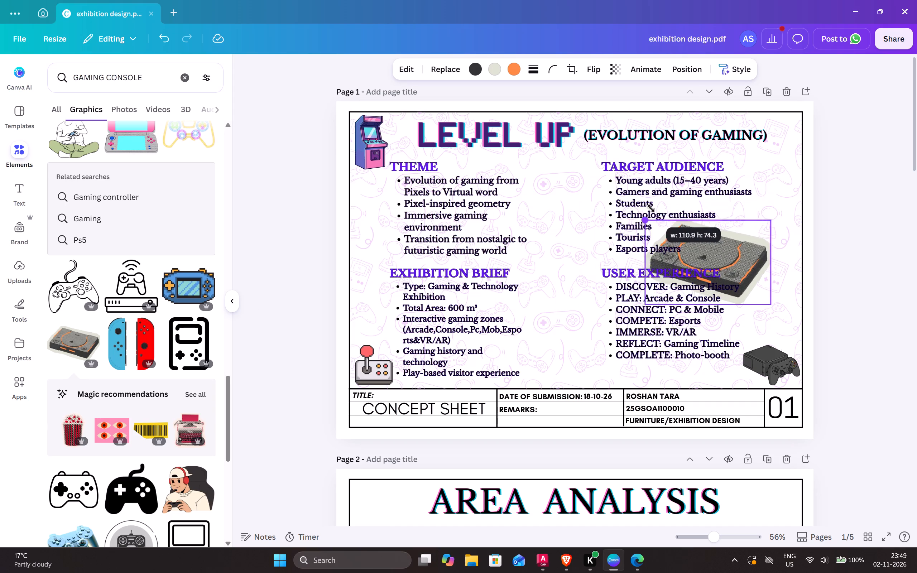
{"action": "left_click_drag", "start_coordinate": [651, 208], "coordinate": [708, 216]}
{"action": "left_click", "coordinate": [745, 277]}
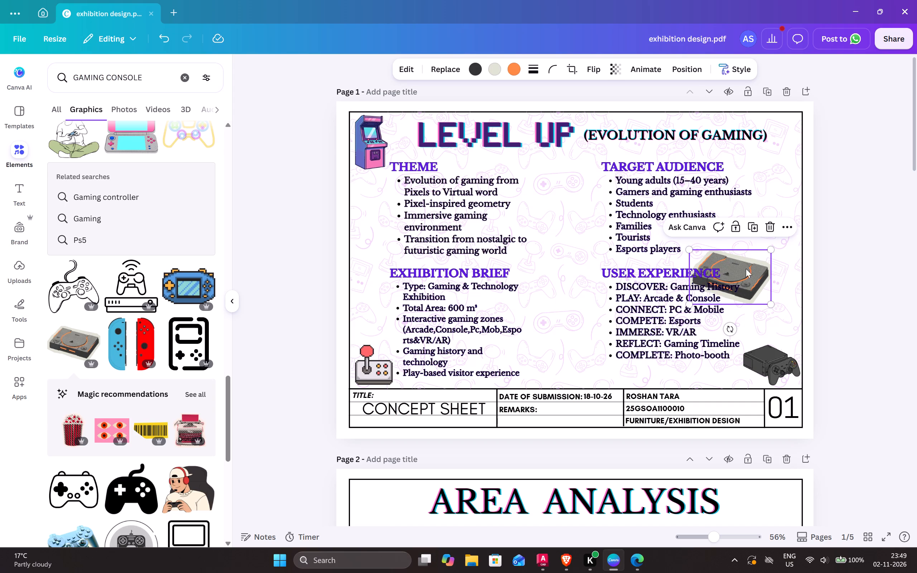
{"action": "left_click_drag", "start_coordinate": [746, 258], "coordinate": [773, 173]}
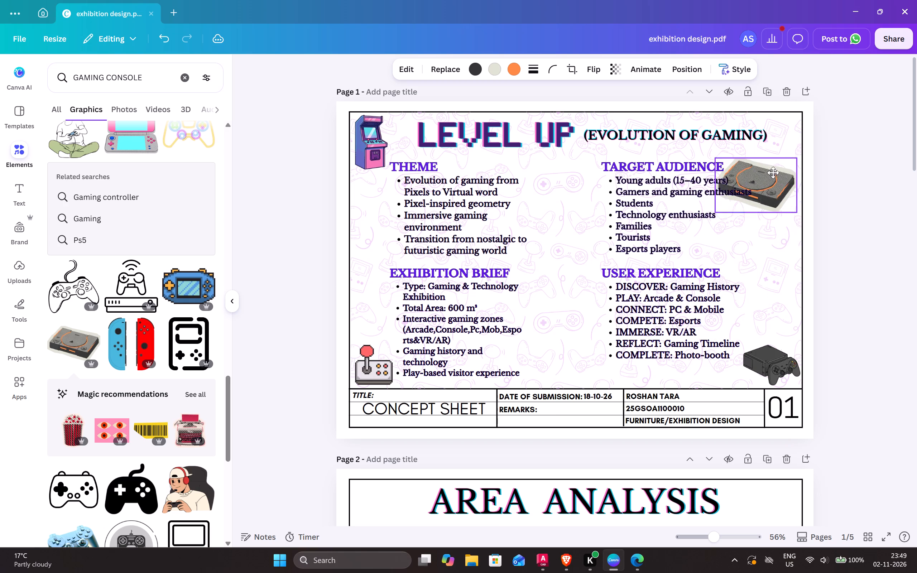
{"action": "left_click_drag", "start_coordinate": [773, 173], "coordinate": [781, 233]}
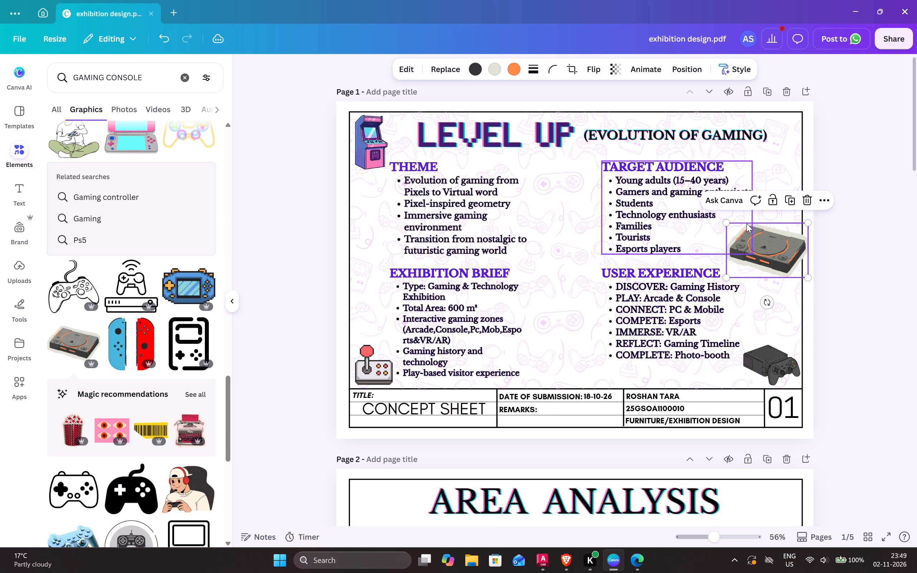
{"action": "left_click_drag", "start_coordinate": [727, 221], "coordinate": [744, 235]}
{"action": "left_click_drag", "start_coordinate": [785, 245], "coordinate": [779, 245]}
{"action": "left_click", "coordinate": [879, 242]}
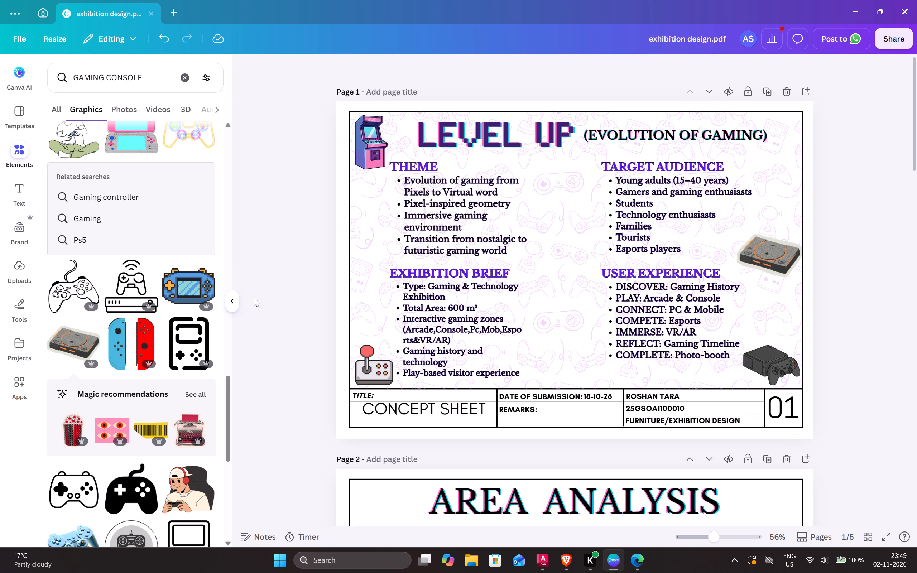
Delete the pixel joystick graphic beside the Exhibition Brief list.
{"action": "left_click", "coordinate": [367, 364]}
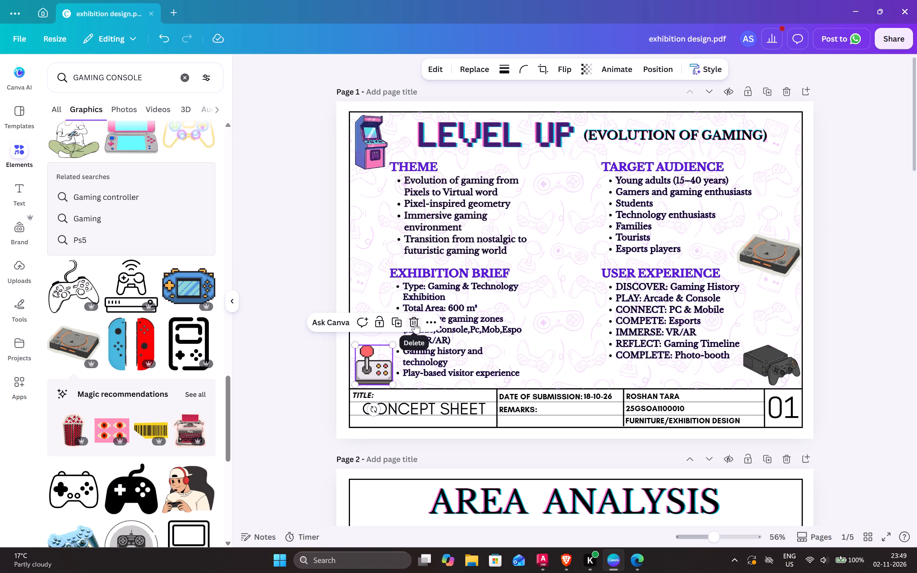
{"action": "left_click", "coordinate": [415, 323]}
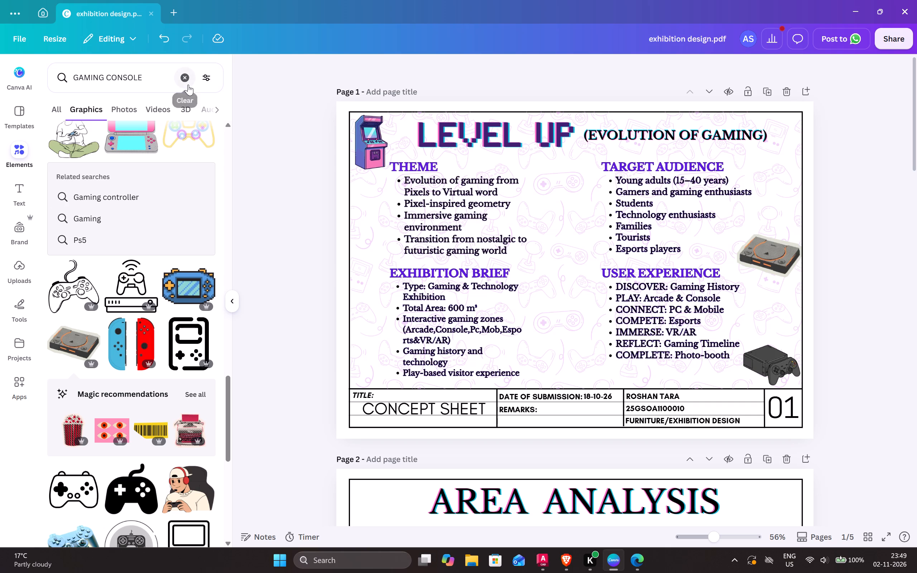
Search the elements for "gaming images" and add the dark pixel-art gamepad with coloured buttons from the graphics to page 1.
{"action": "left_click", "coordinate": [188, 85]}
{"action": "left_click", "coordinate": [134, 72]}
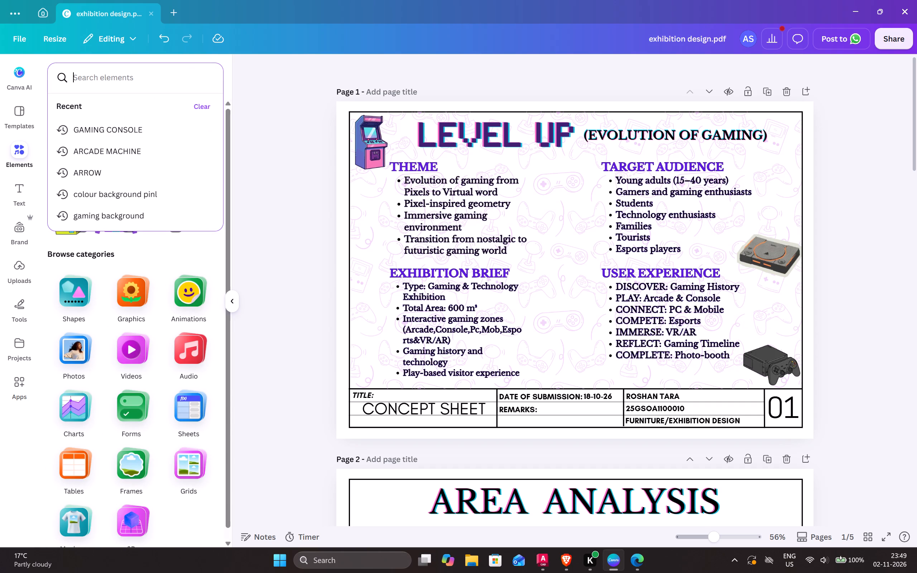
{"action": "type", "text": "gaming images"}
{"action": "key", "text": "space"}
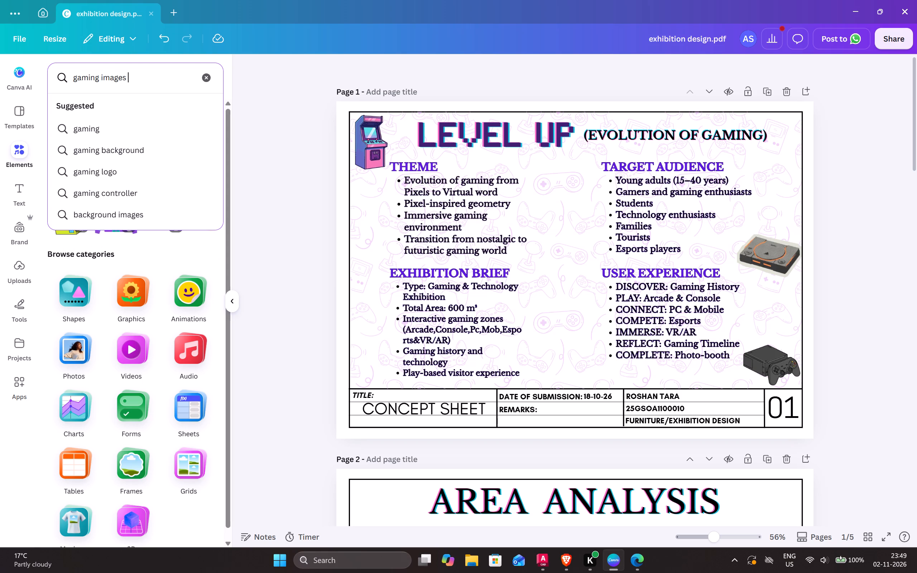
{"action": "key", "text": "Return"}
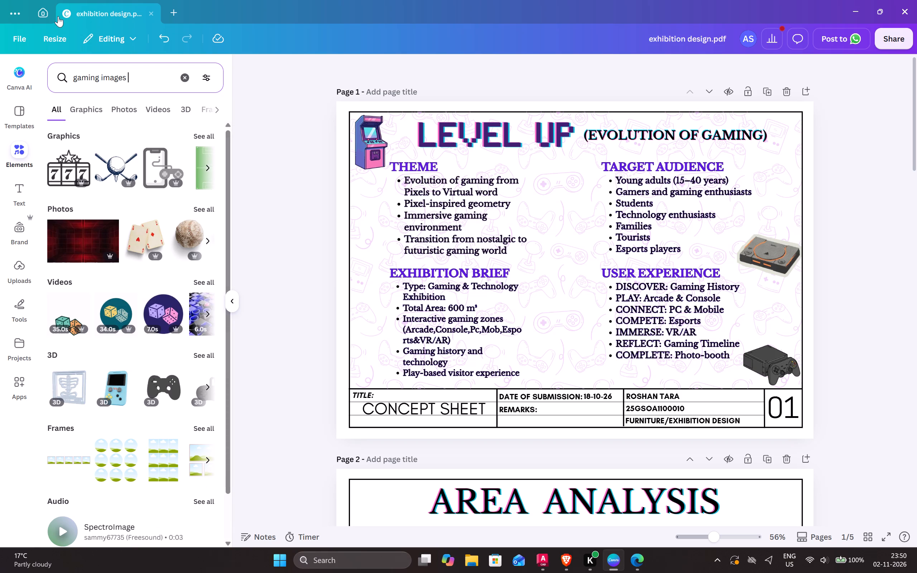
{"action": "left_click", "coordinate": [202, 135]}
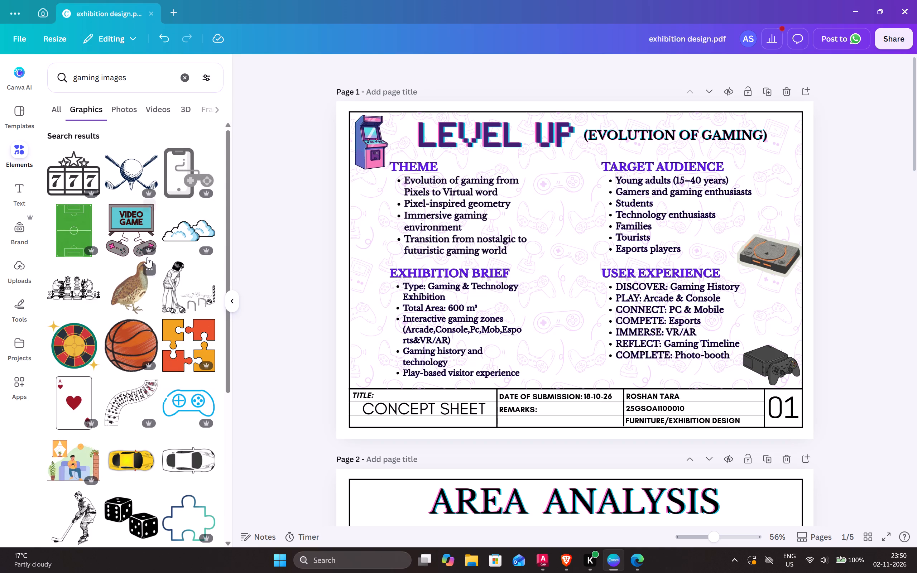
{"action": "scroll", "coordinate": [148, 259], "scroll_direction": "down", "scroll_amount": 5}
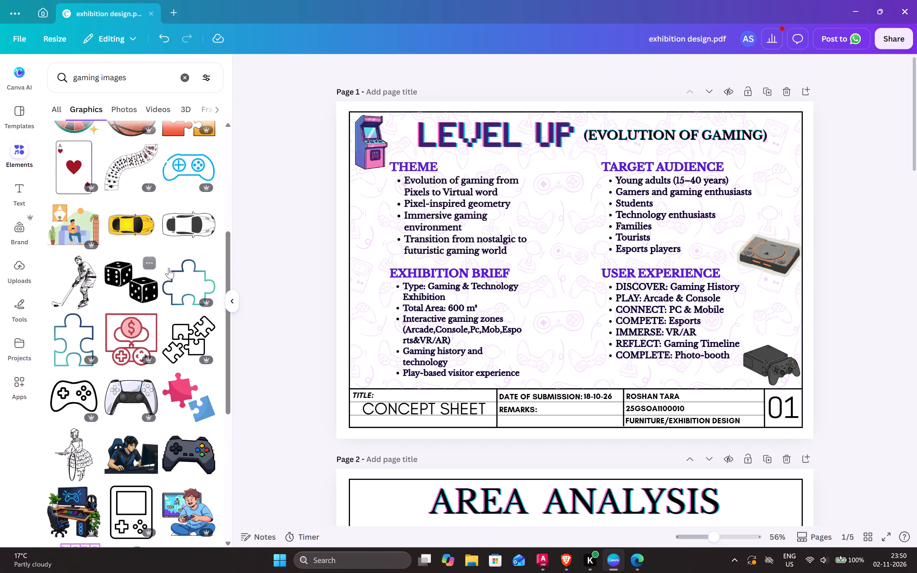
{"action": "left_click", "coordinate": [190, 443]}
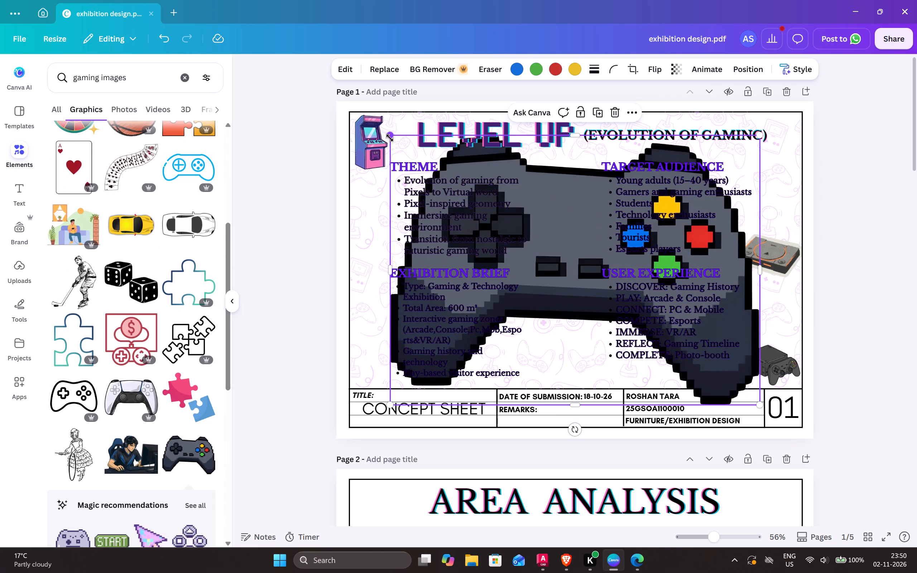
Shrink the dark pixel-art gamepad graphic and move it into the gap between the two text columns on page 1.
{"action": "left_click_drag", "start_coordinate": [390, 138], "coordinate": [598, 217]}
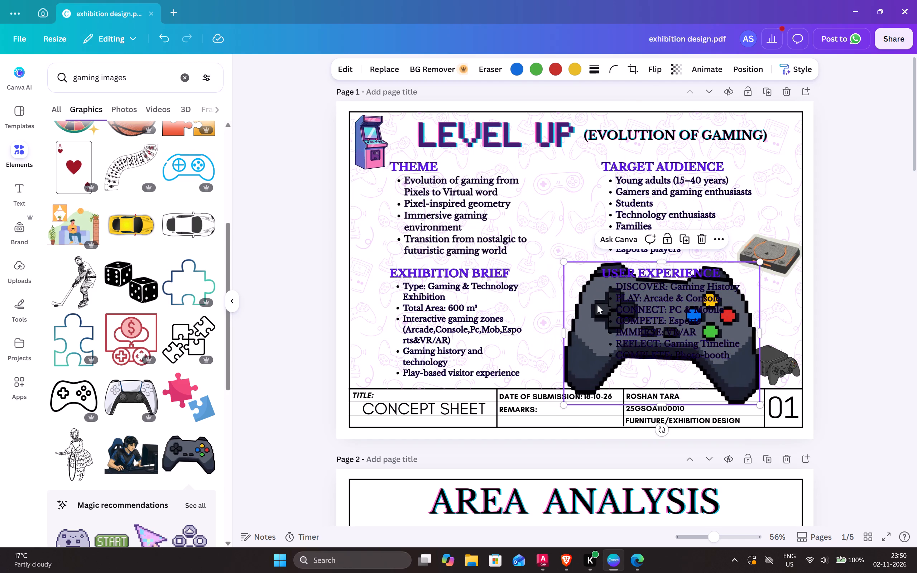
{"action": "left_click_drag", "start_coordinate": [584, 299], "coordinate": [507, 194]}
{"action": "left_click_drag", "start_coordinate": [686, 302], "coordinate": [685, 299]}
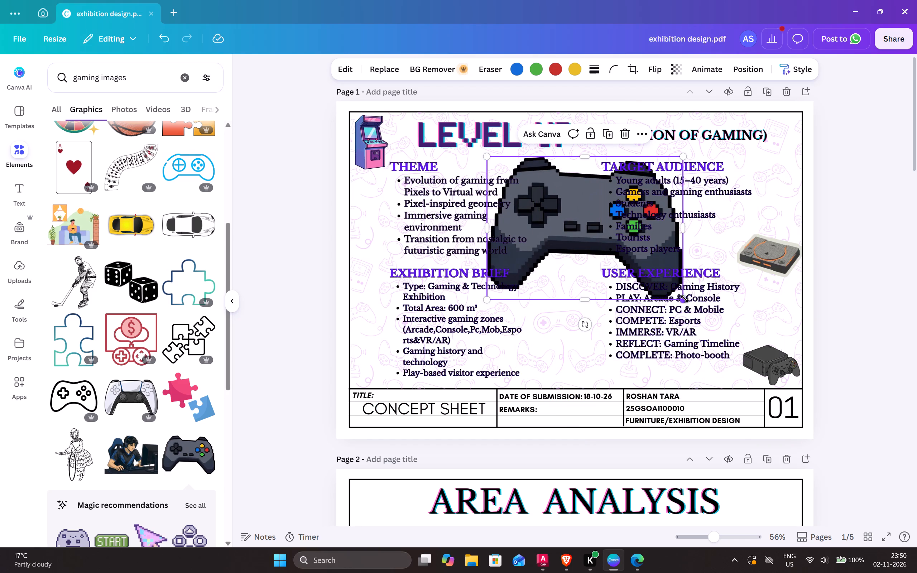
{"action": "left_click_drag", "start_coordinate": [685, 299], "coordinate": [565, 201]}
{"action": "left_click_drag", "start_coordinate": [544, 169], "coordinate": [548, 178]}
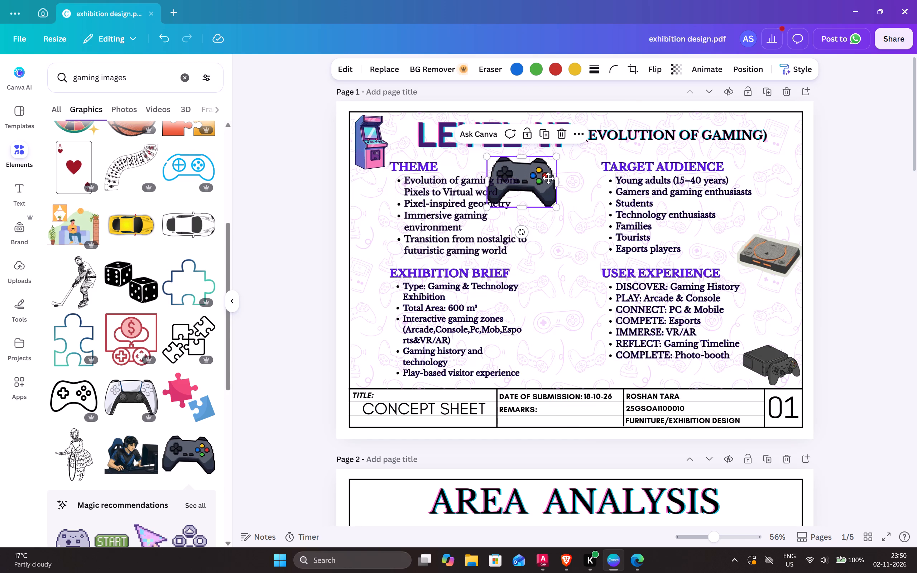
{"action": "left_click_drag", "start_coordinate": [548, 178], "coordinate": [586, 255]}
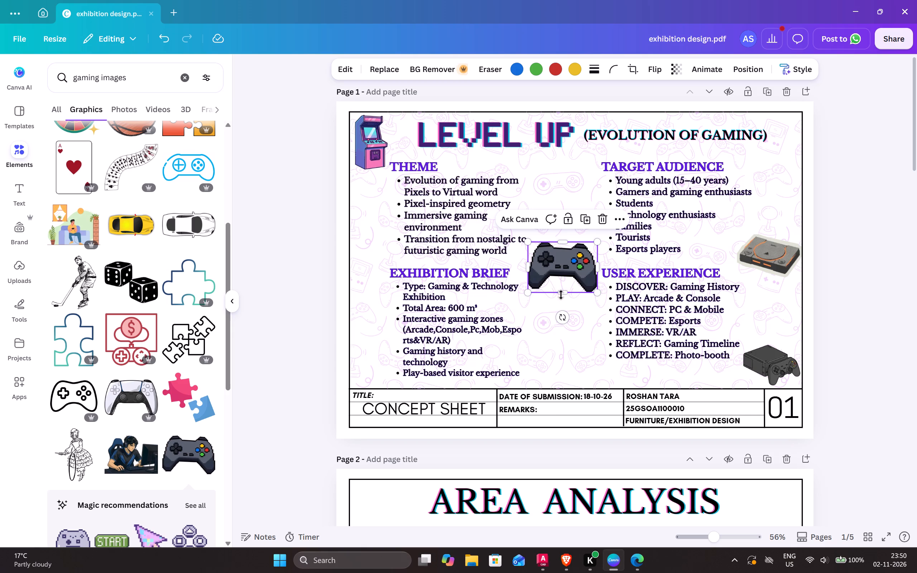
Tilt the gamepad clockwise, shrink it further, and place it at the page's right border beside the Target Audience heading.
{"action": "left_click_drag", "start_coordinate": [565, 318], "coordinate": [573, 316]}
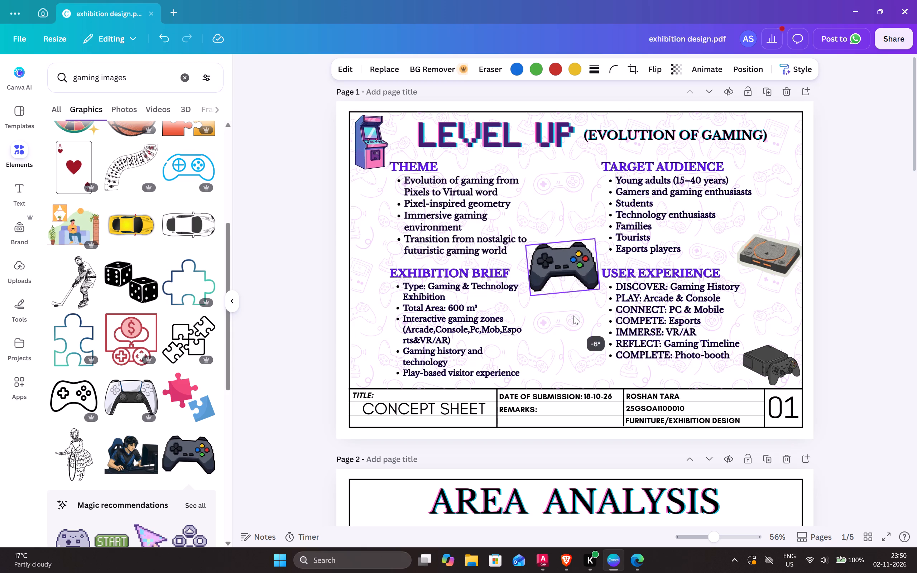
{"action": "left_click_drag", "start_coordinate": [573, 316], "coordinate": [546, 323]}
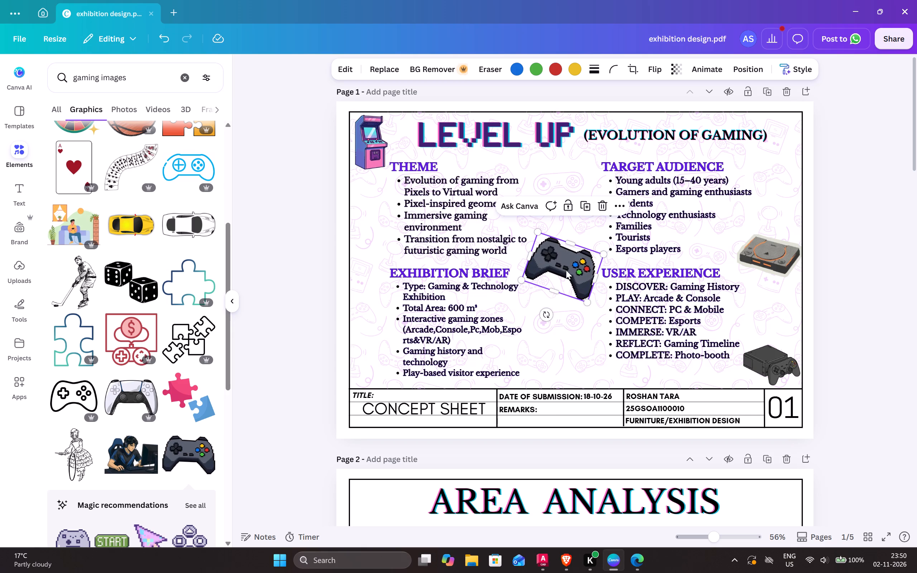
{"action": "left_click_drag", "start_coordinate": [566, 269], "coordinate": [767, 181]}
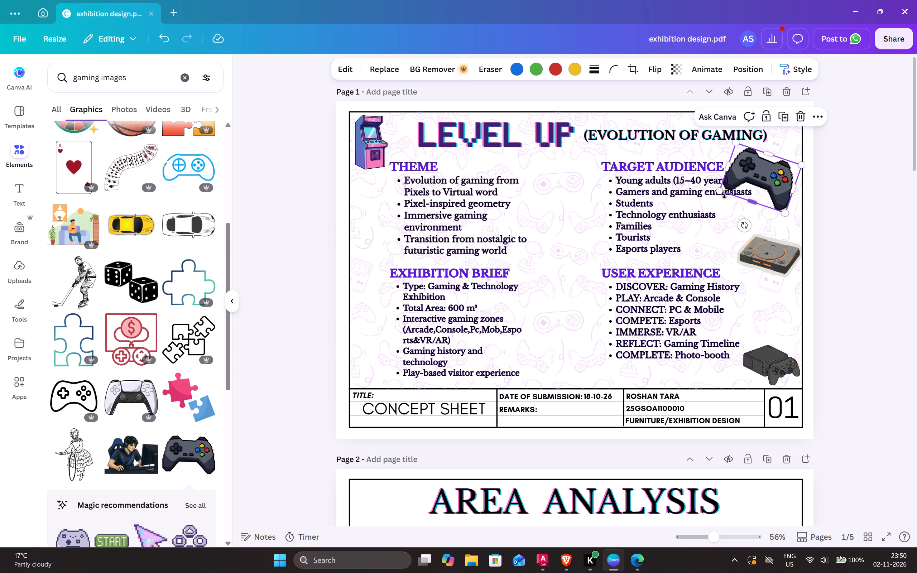
{"action": "left_click_drag", "start_coordinate": [722, 191], "coordinate": [744, 178]}
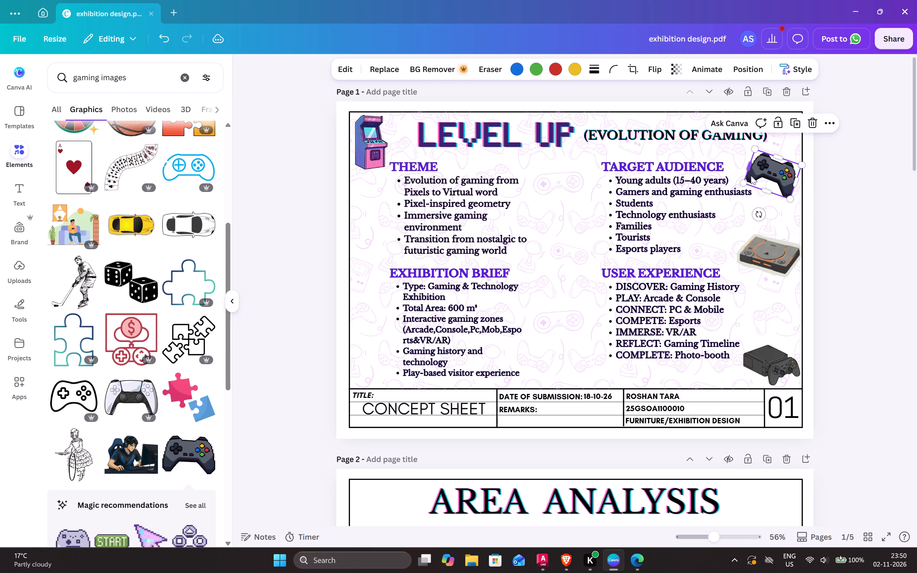
{"action": "left_click_drag", "start_coordinate": [770, 174], "coordinate": [766, 169]}
{"action": "left_click", "coordinate": [833, 176]}
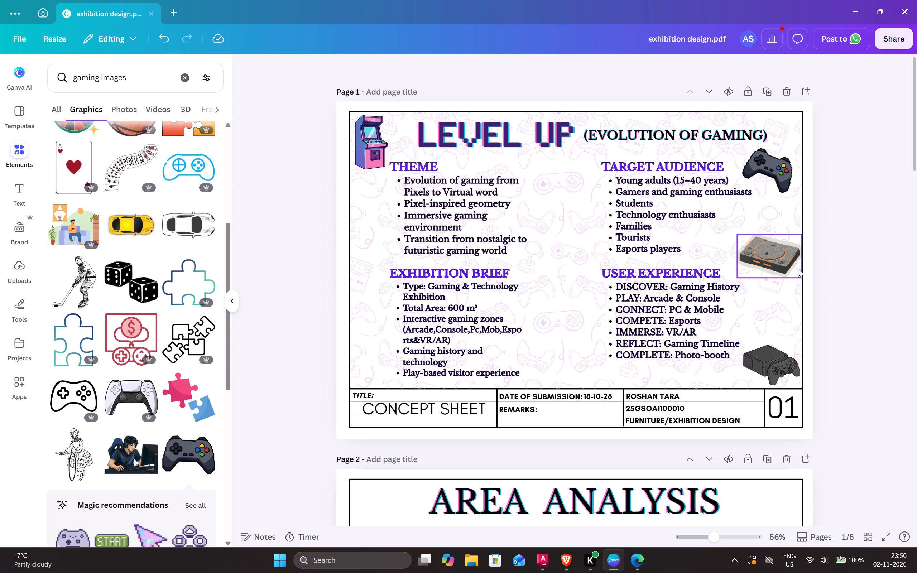
Delete the black console with controller and the grey retro console along the page's right border.
{"action": "left_click", "coordinate": [784, 373]}
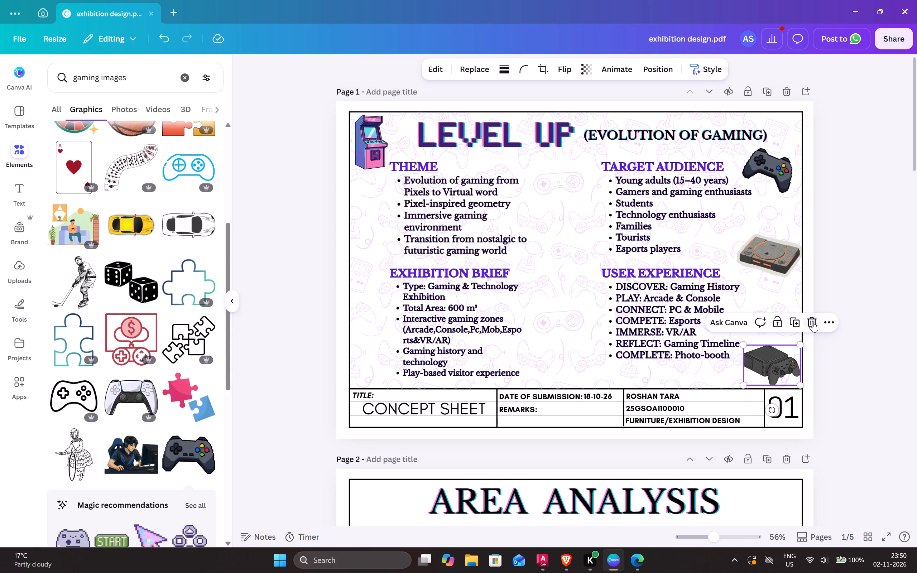
{"action": "left_click", "coordinate": [813, 321]}
{"action": "left_click", "coordinate": [789, 262]}
{"action": "left_click", "coordinate": [808, 215]}
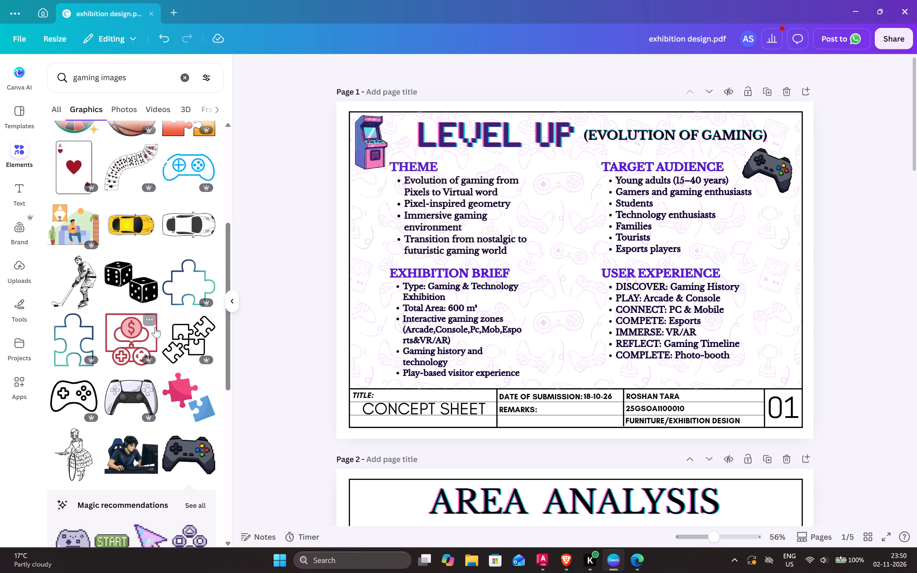
Search the elements for "gaming boy" and add the graphic of the boy wearing a VR headset to page 1.
{"action": "scroll", "coordinate": [155, 327], "scroll_direction": "down", "scroll_amount": 6}
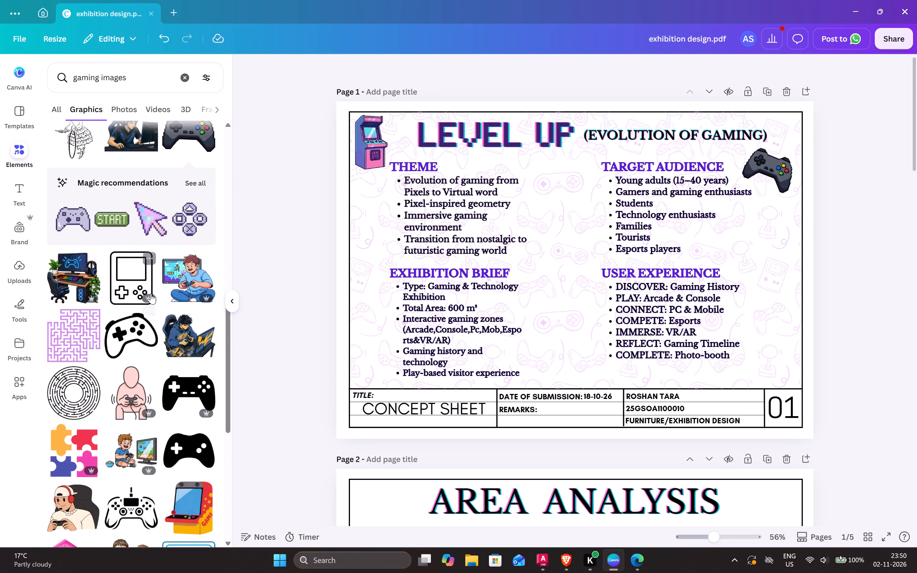
{"action": "scroll", "coordinate": [140, 278], "scroll_direction": "up", "scroll_amount": 1}
{"action": "scroll", "coordinate": [140, 278], "scroll_direction": "down", "scroll_amount": 6}
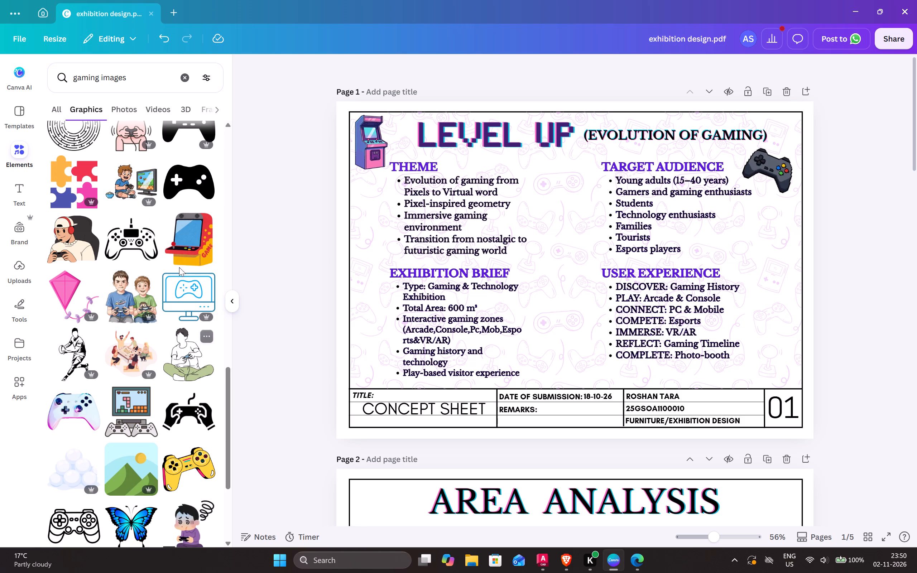
{"action": "left_click", "coordinate": [138, 81]}
{"action": "key", "text": "BackSpace"}
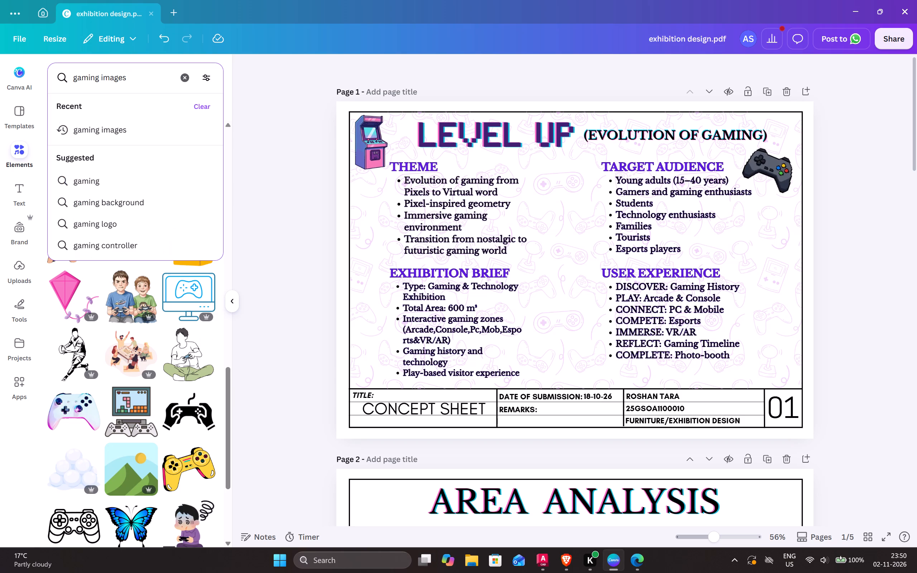
{"action": "key", "text": "BackSpace"}
{"action": "key", "text": "BackSpace"}
{"action": "key", "text": "BackSpace"}
{"action": "key", "text": "BackSpace"}
{"action": "key", "text": "BackSpace"}
{"action": "key", "text": "BackSpace"}
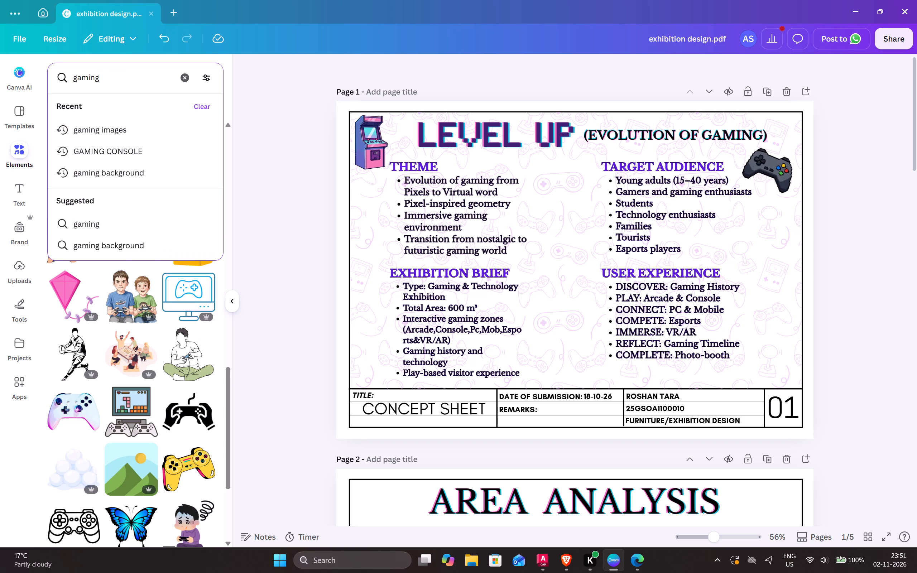
{"action": "type", "text": "boy"}
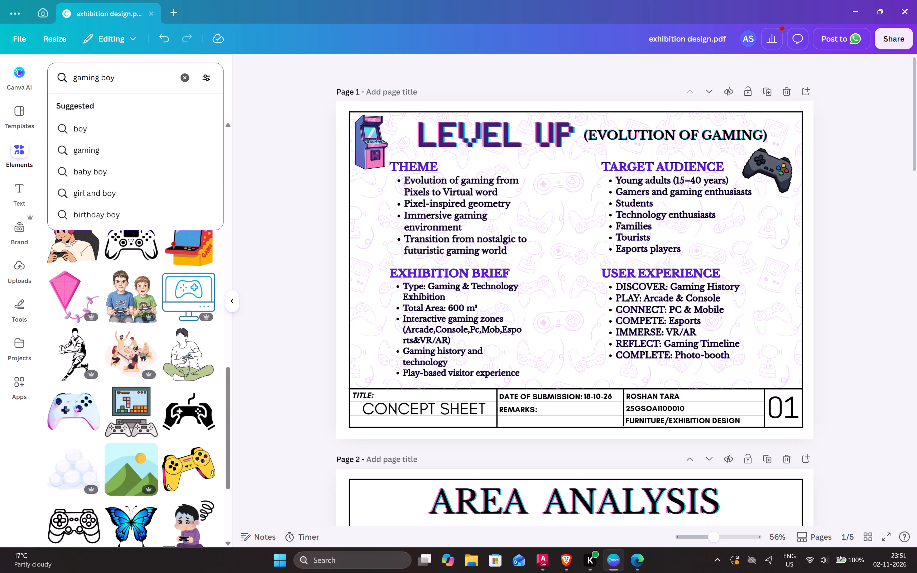
{"action": "key", "text": "Return"}
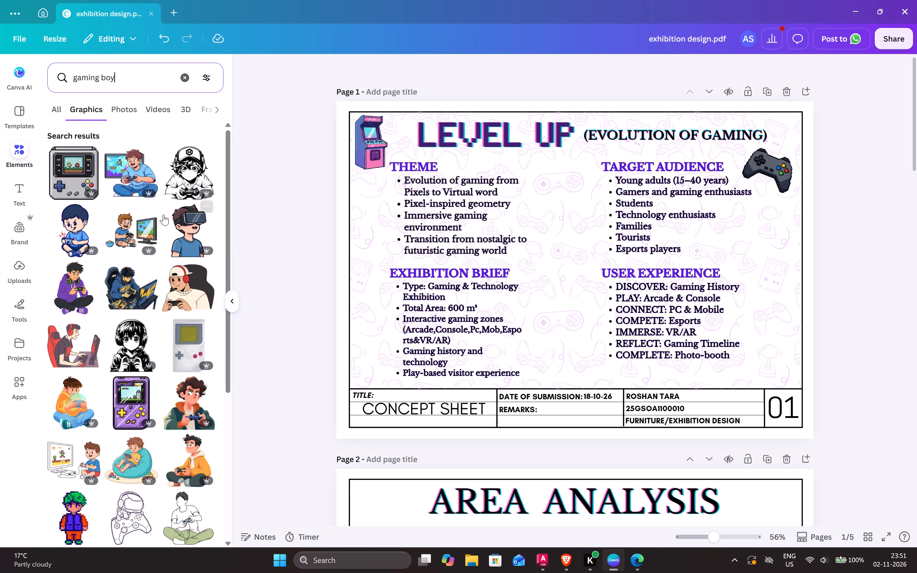
{"action": "left_click", "coordinate": [188, 236]}
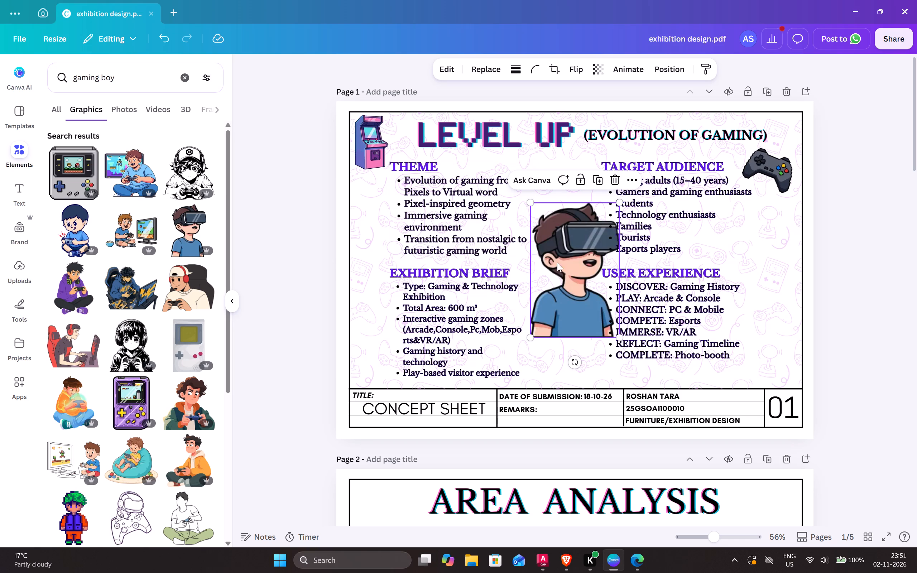
Shrink the VR boy graphic and place it between the Exhibition Brief and User Experience lists, just above the title block.
{"action": "left_click_drag", "start_coordinate": [594, 263], "coordinate": [587, 283]}
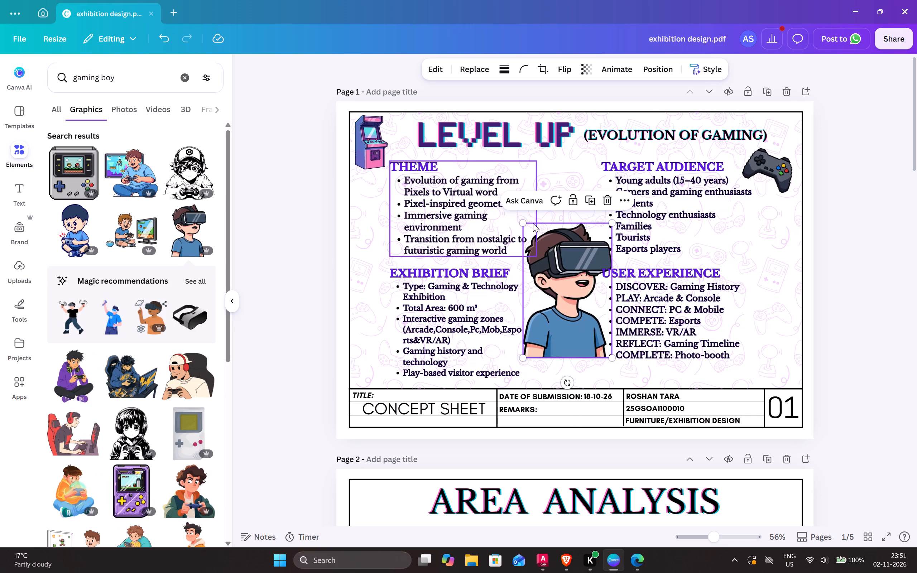
{"action": "left_click_drag", "start_coordinate": [523, 221], "coordinate": [567, 298]}
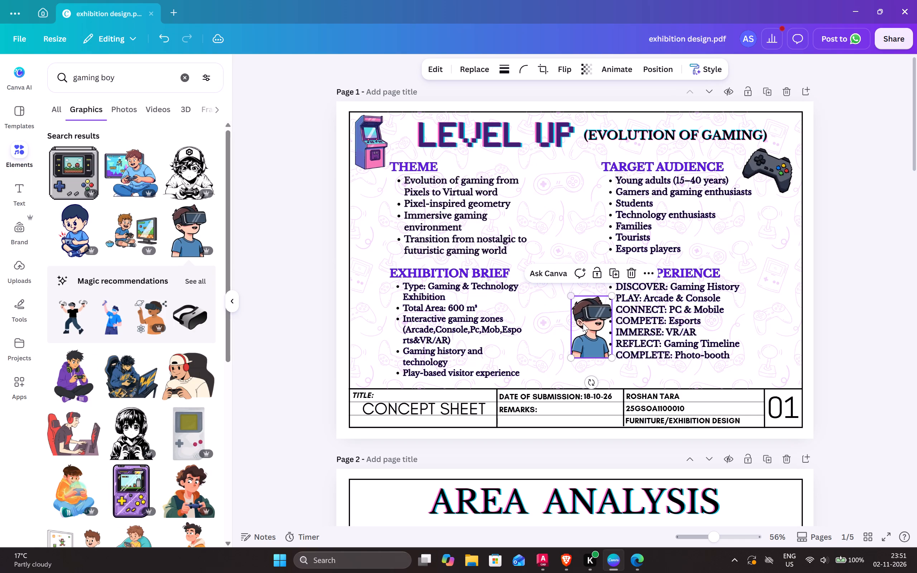
{"action": "left_click_drag", "start_coordinate": [583, 323], "coordinate": [576, 348]}
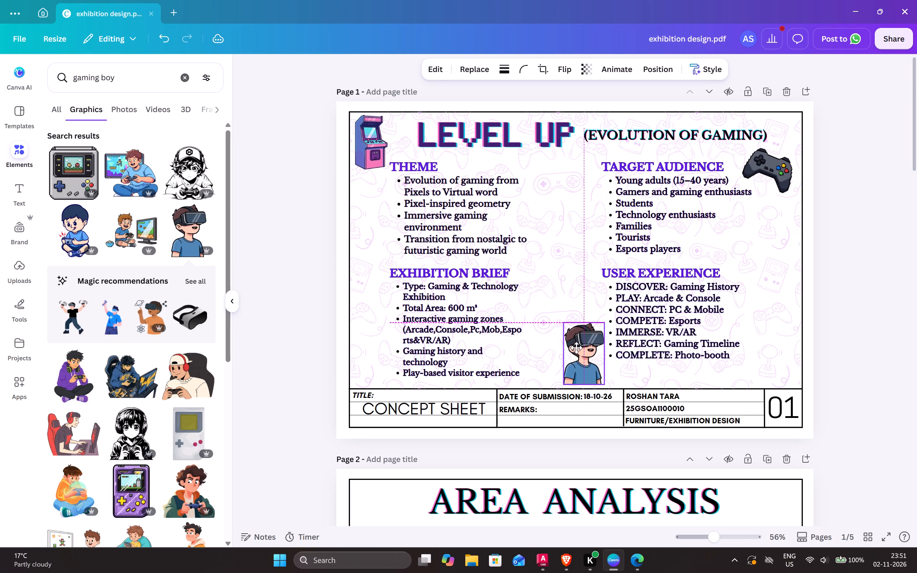
{"action": "left_click_drag", "start_coordinate": [576, 348], "coordinate": [577, 347]}
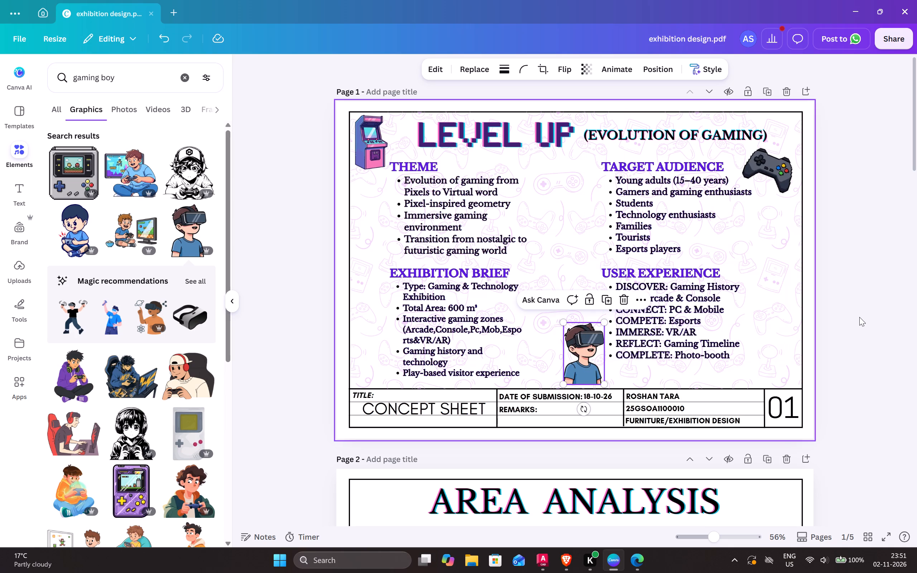
{"action": "left_click", "coordinate": [859, 317]}
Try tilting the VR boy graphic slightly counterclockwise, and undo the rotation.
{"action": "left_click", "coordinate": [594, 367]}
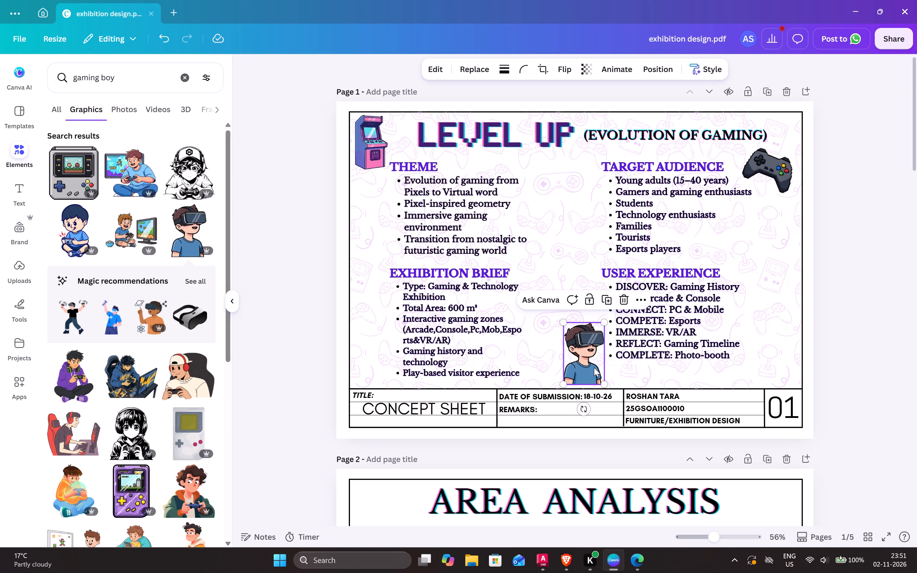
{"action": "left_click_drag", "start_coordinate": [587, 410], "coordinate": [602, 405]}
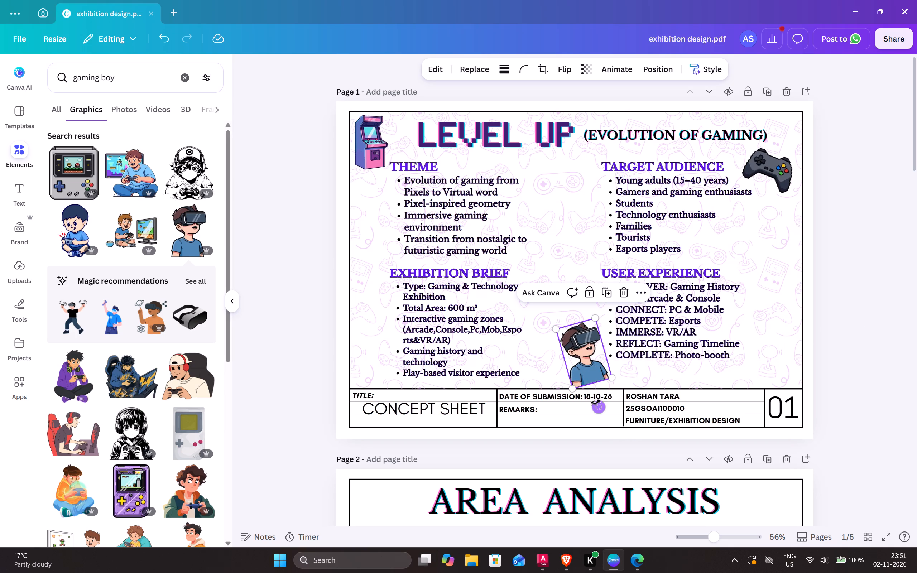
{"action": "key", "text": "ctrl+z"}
Nudge the VR boy graphic down so its base rests on the title block's upper line.
{"action": "left_click_drag", "start_coordinate": [578, 366], "coordinate": [580, 366]}
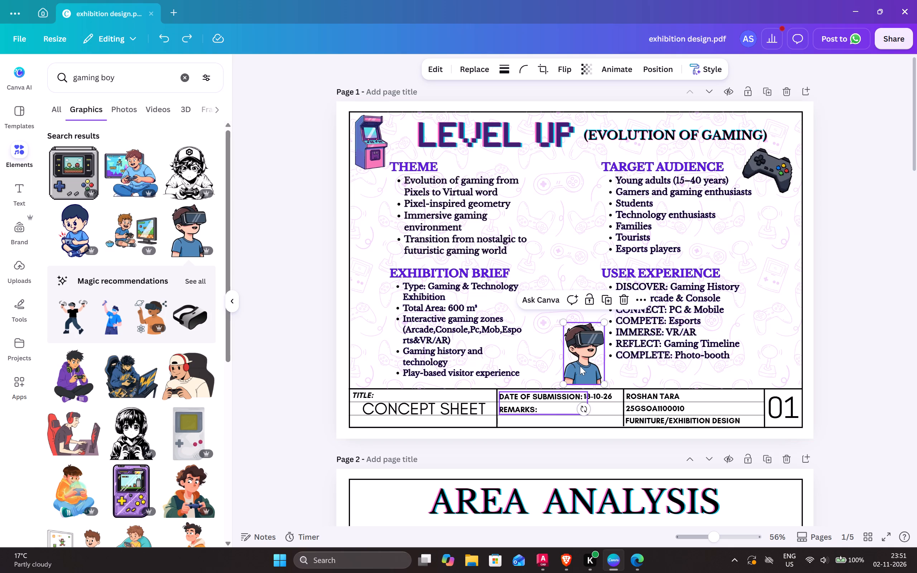
{"action": "left_click_drag", "start_coordinate": [580, 366], "coordinate": [581, 371]}
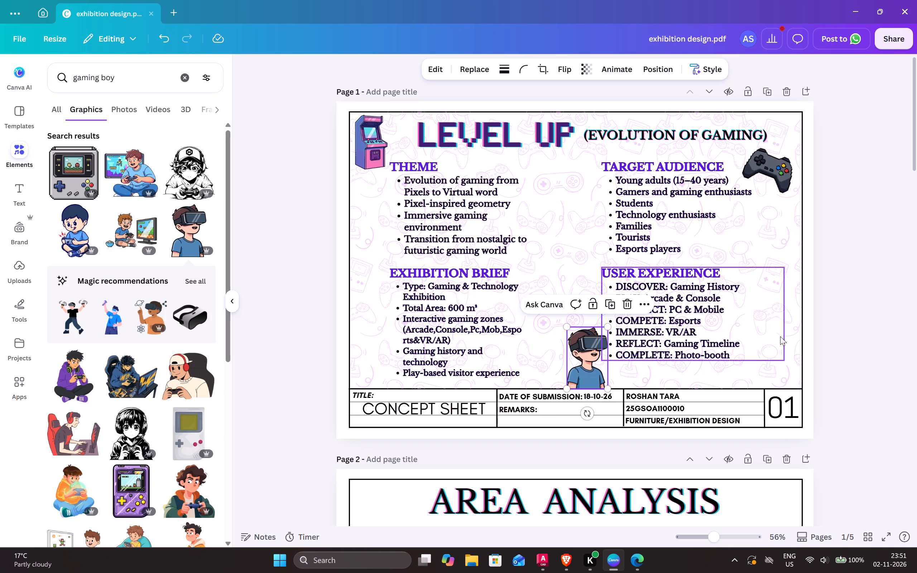
{"action": "left_click", "coordinate": [867, 326]}
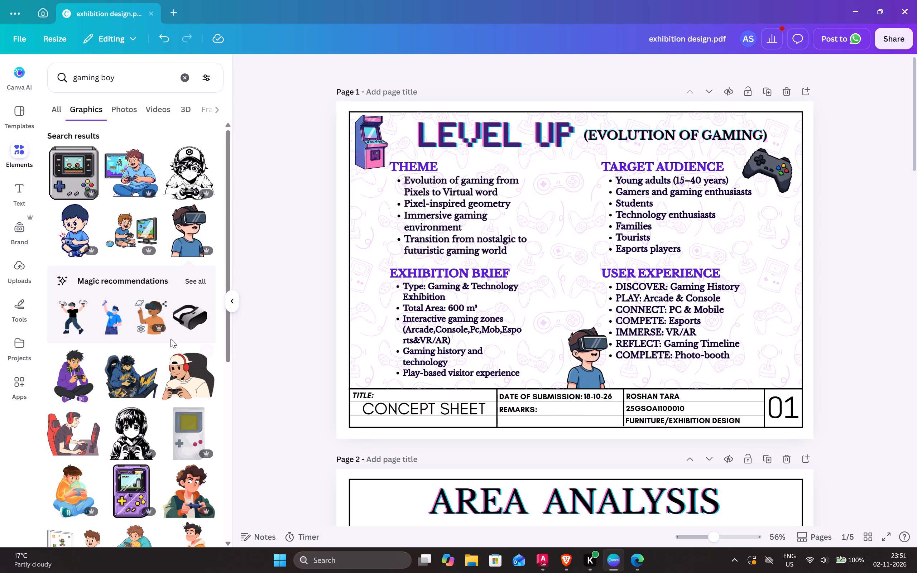
Browse the "gaming boy" graphics and add the grey pixel-art handheld console with the game screen to page 1.
{"action": "scroll", "coordinate": [170, 409], "scroll_direction": "down", "scroll_amount": 4}
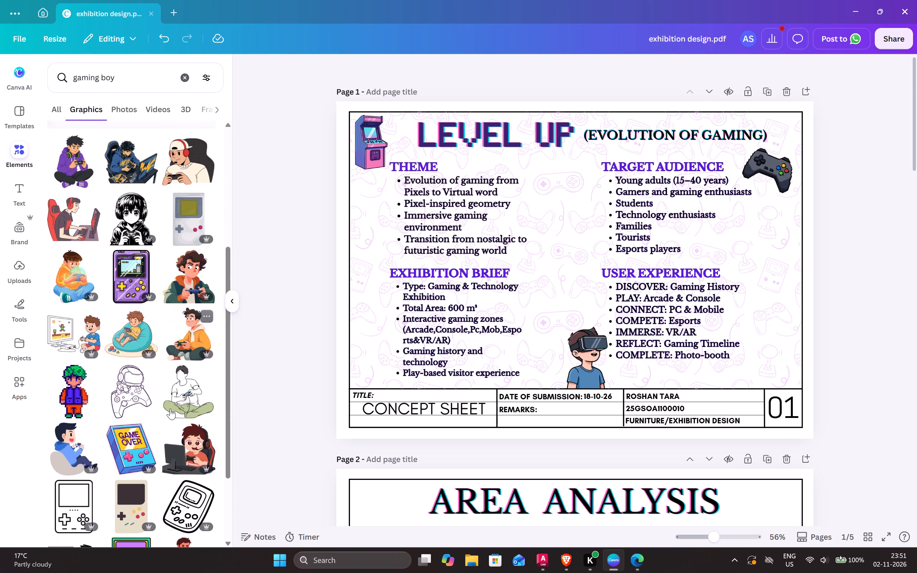
{"action": "scroll", "coordinate": [171, 406], "scroll_direction": "down", "scroll_amount": 2}
{"action": "scroll", "coordinate": [172, 404], "scroll_direction": "up", "scroll_amount": 10}
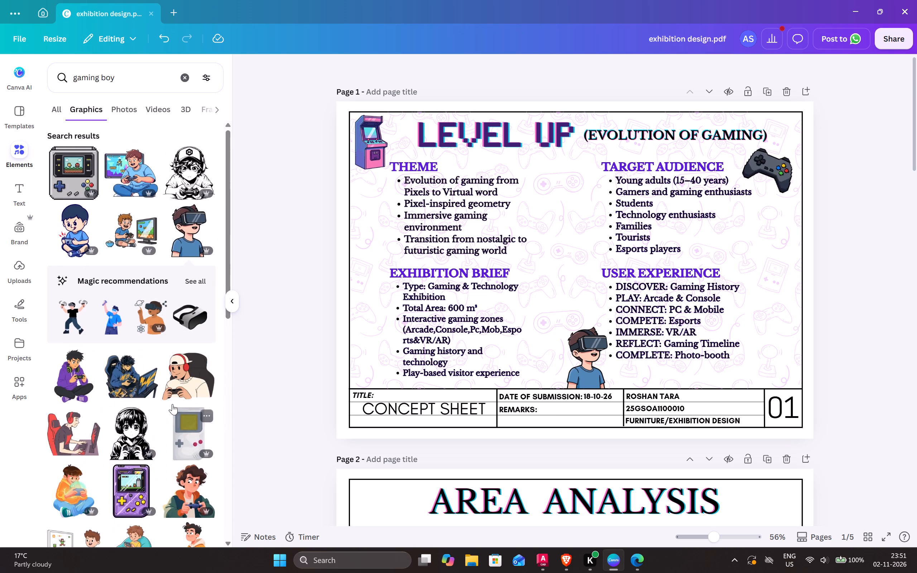
{"action": "scroll", "coordinate": [171, 371], "scroll_direction": "up", "scroll_amount": 2}
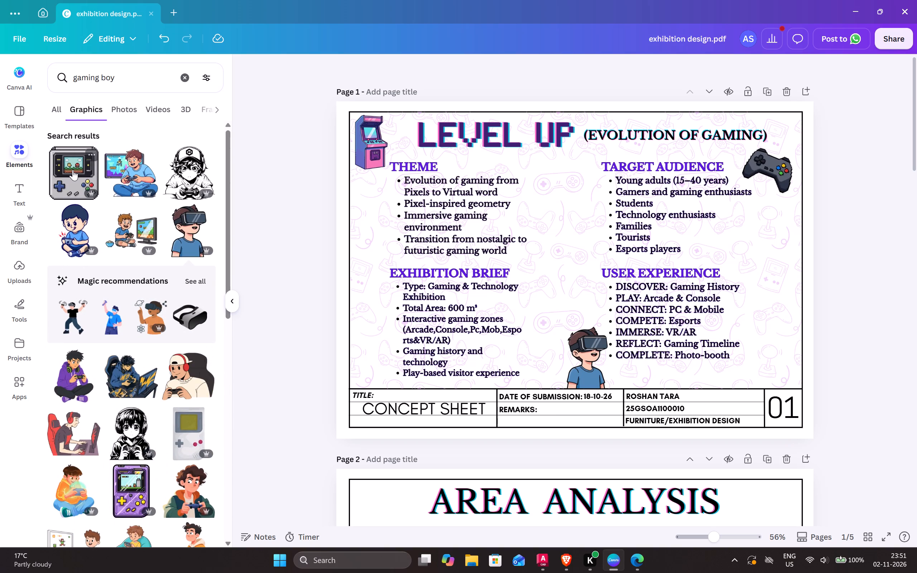
{"action": "left_click", "coordinate": [77, 173]}
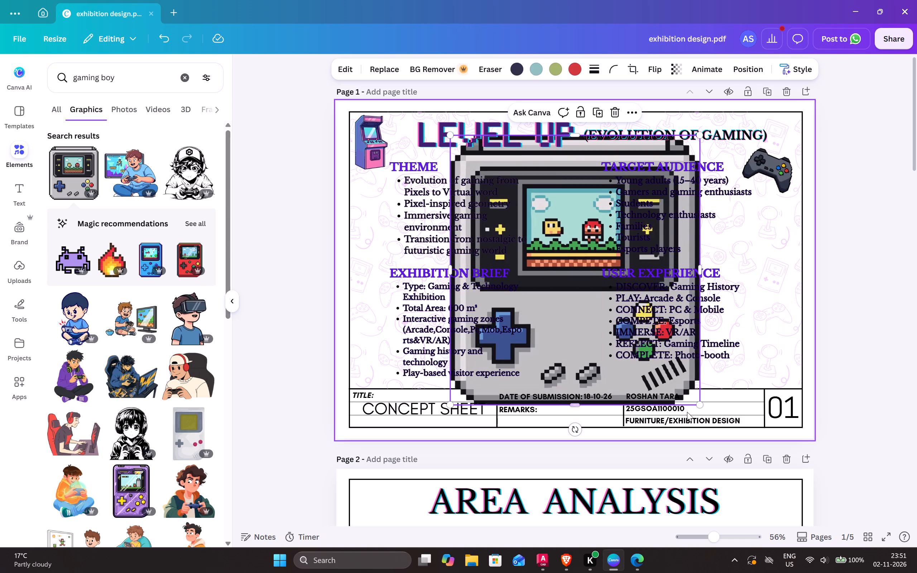
Shrink the grey handheld console graphic to a small icon and place it in the page's left margin beside the Exhibition Brief list.
{"action": "left_click_drag", "start_coordinate": [701, 404], "coordinate": [562, 249]}
{"action": "left_click_drag", "start_coordinate": [529, 189], "coordinate": [535, 201]}
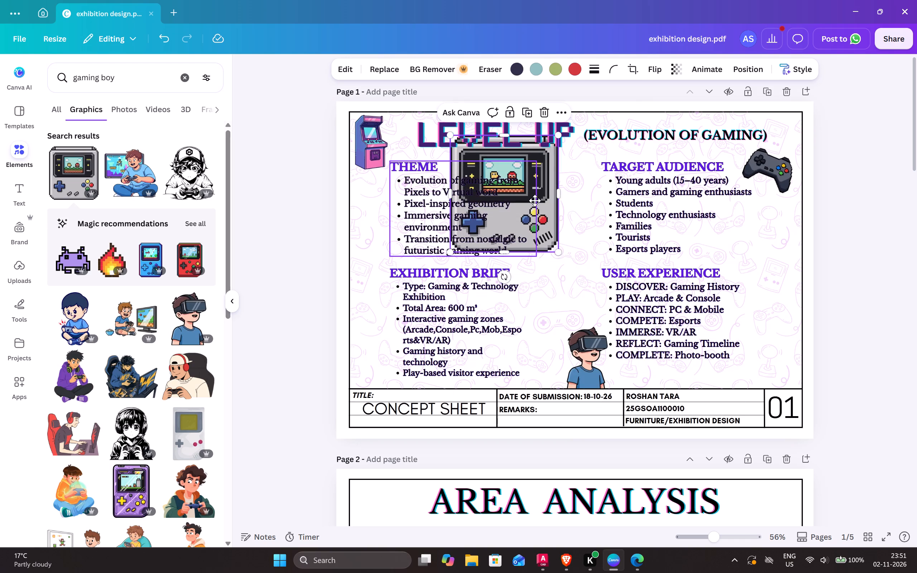
{"action": "left_click_drag", "start_coordinate": [535, 201], "coordinate": [582, 220]}
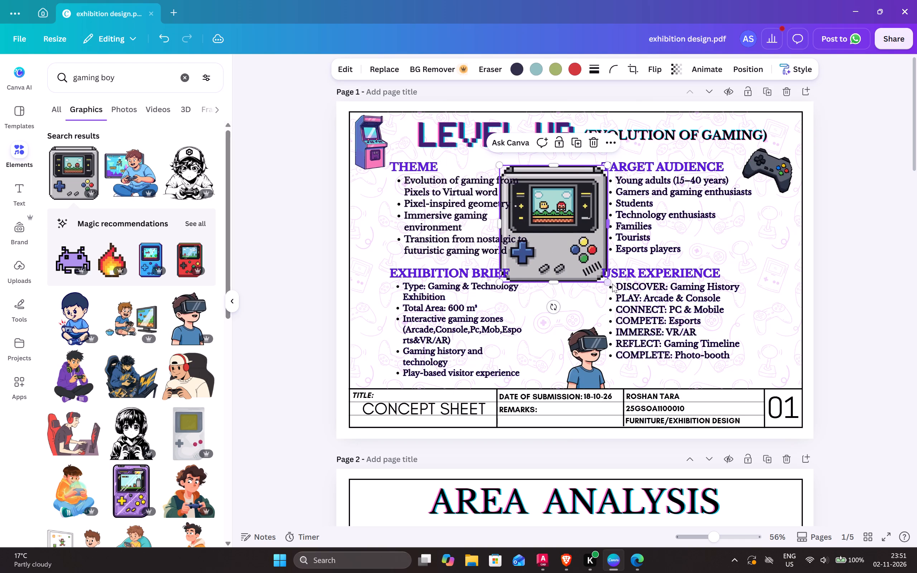
{"action": "left_click", "coordinate": [613, 285]}
{"action": "left_click", "coordinate": [581, 252]}
{"action": "left_click_drag", "start_coordinate": [608, 281], "coordinate": [570, 211]}
{"action": "left_click_drag", "start_coordinate": [542, 189], "coordinate": [541, 300]}
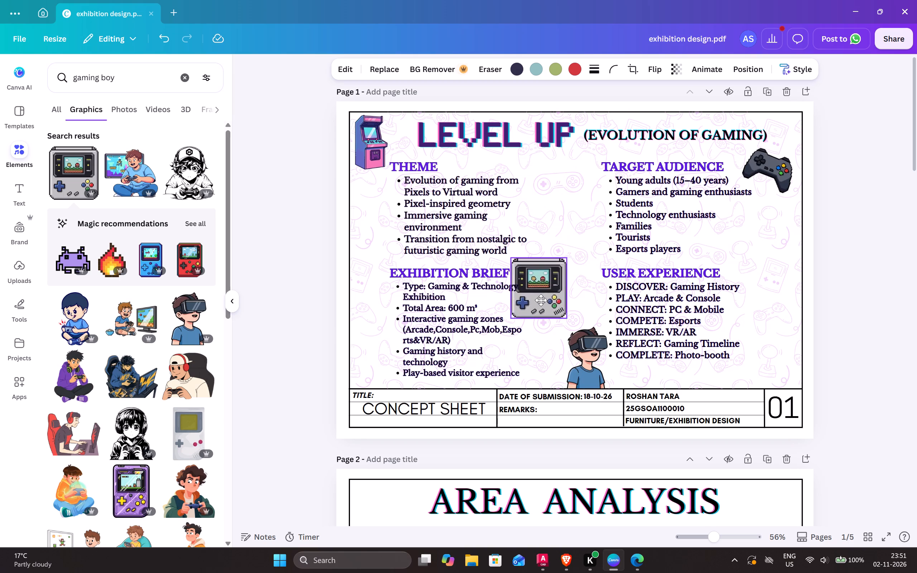
{"action": "left_click_drag", "start_coordinate": [541, 300], "coordinate": [390, 269]}
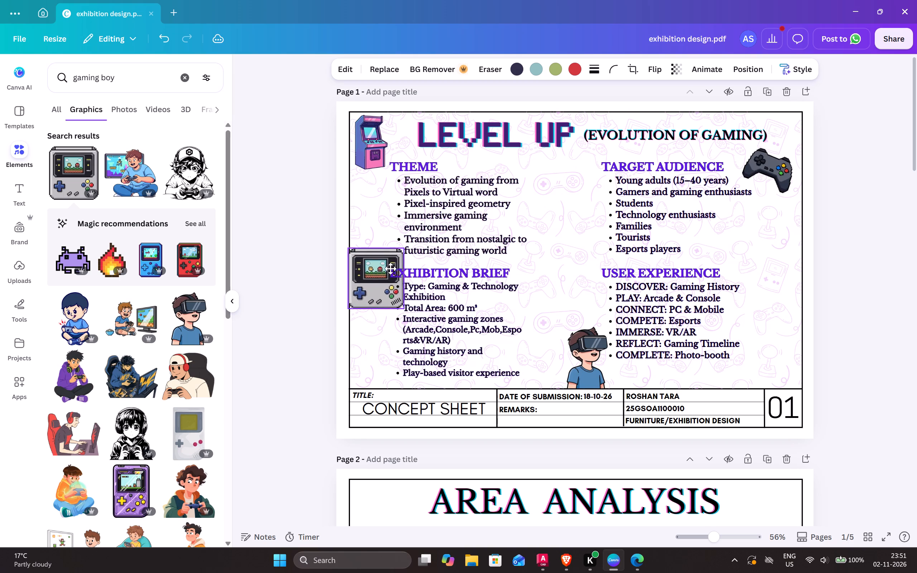
{"action": "left_click_drag", "start_coordinate": [390, 269], "coordinate": [390, 268]}
{"action": "left_click_drag", "start_coordinate": [403, 303], "coordinate": [396, 290]}
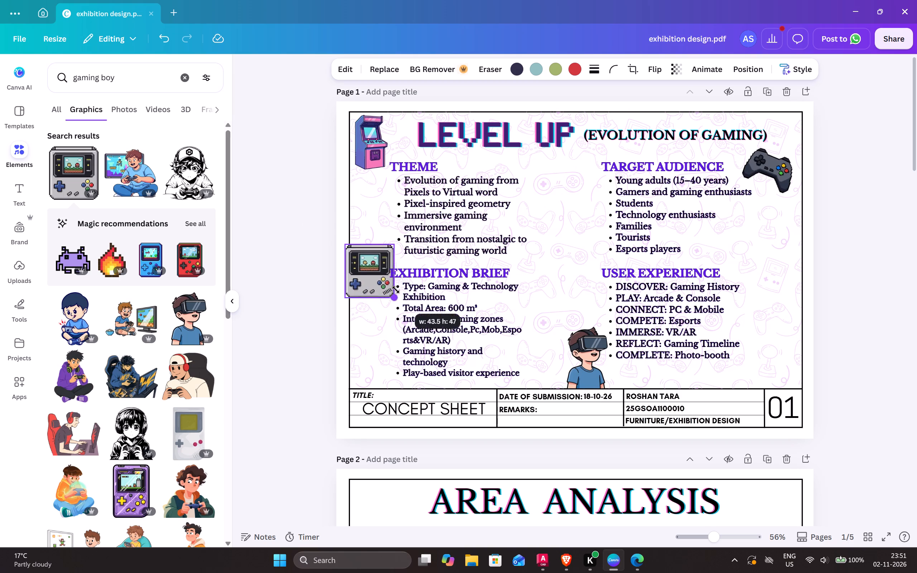
{"action": "left_click_drag", "start_coordinate": [396, 290], "coordinate": [391, 279]}
{"action": "left_click_drag", "start_coordinate": [370, 271], "coordinate": [378, 288]}
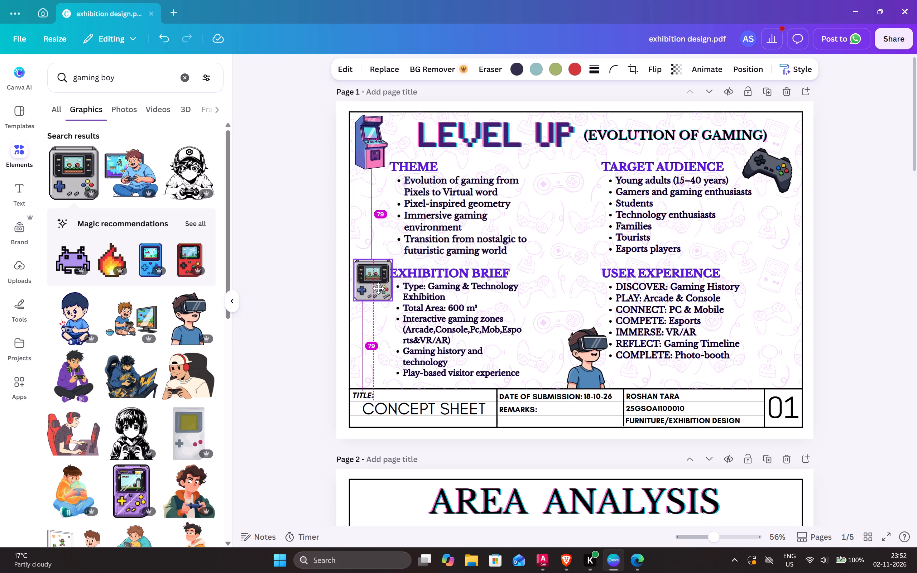
{"action": "left_click_drag", "start_coordinate": [378, 288], "coordinate": [378, 304]}
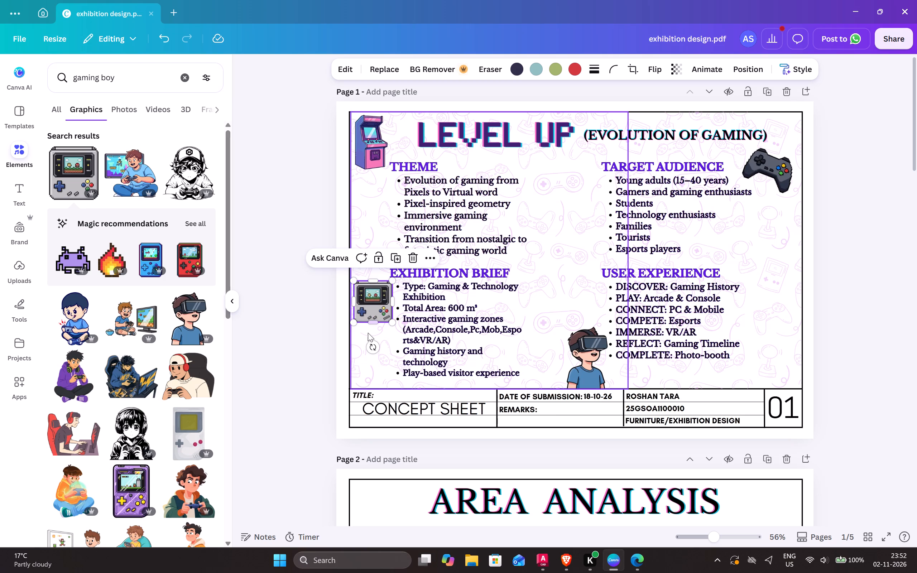
Tilt the console graphic slightly counterclockwise, shrink it a little more and raise it beside the Exhibition Brief heading.
{"action": "left_click_drag", "start_coordinate": [373, 348], "coordinate": [383, 353]}
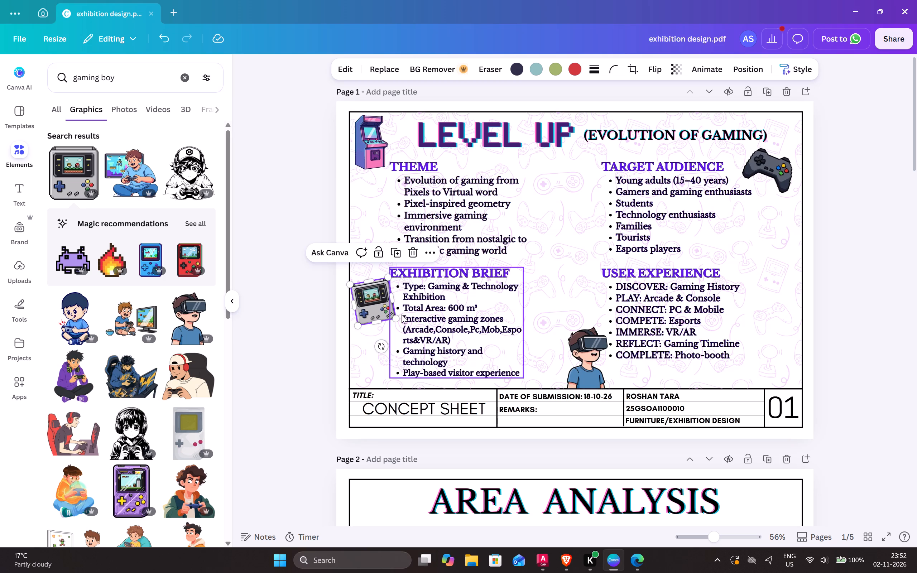
{"action": "left_click_drag", "start_coordinate": [394, 316], "coordinate": [391, 309]}
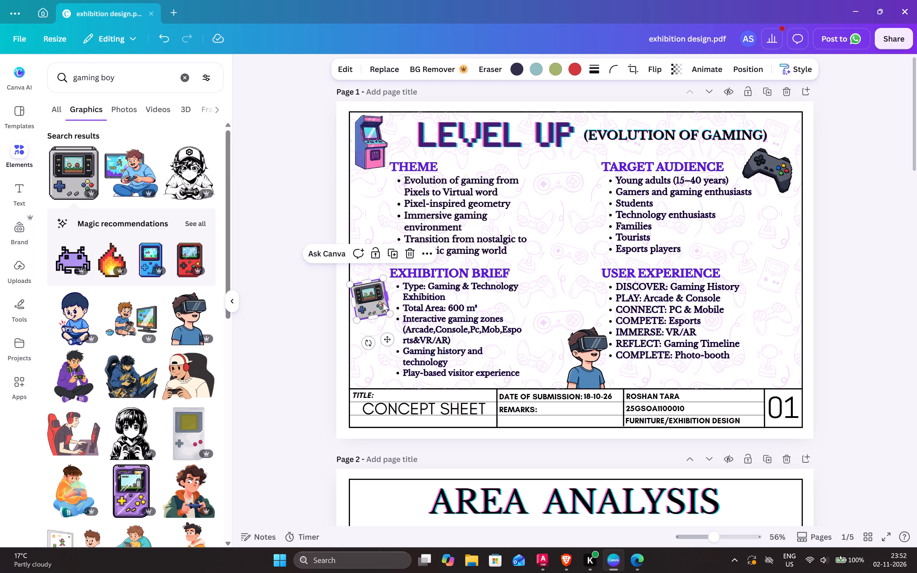
{"action": "left_click_drag", "start_coordinate": [376, 299], "coordinate": [377, 282]}
{"action": "left_click", "coordinate": [849, 299]}
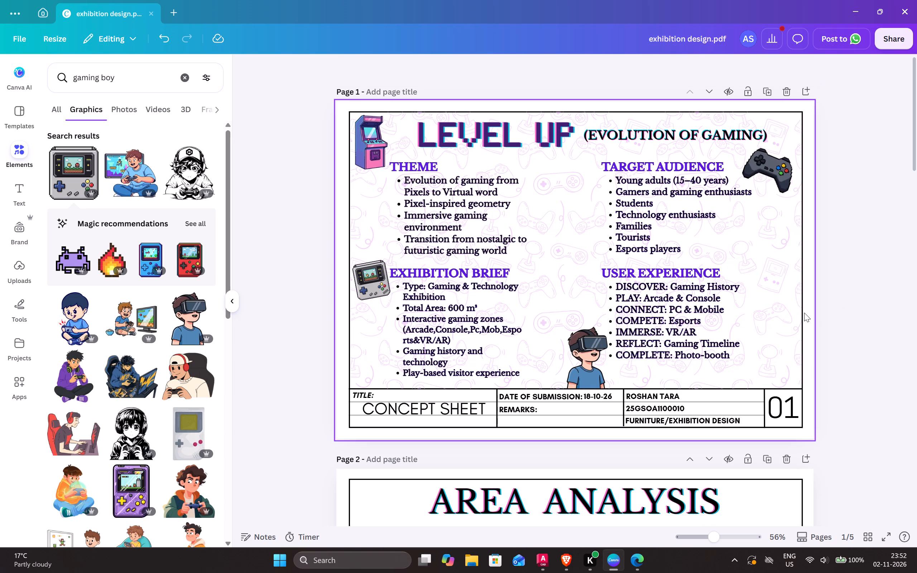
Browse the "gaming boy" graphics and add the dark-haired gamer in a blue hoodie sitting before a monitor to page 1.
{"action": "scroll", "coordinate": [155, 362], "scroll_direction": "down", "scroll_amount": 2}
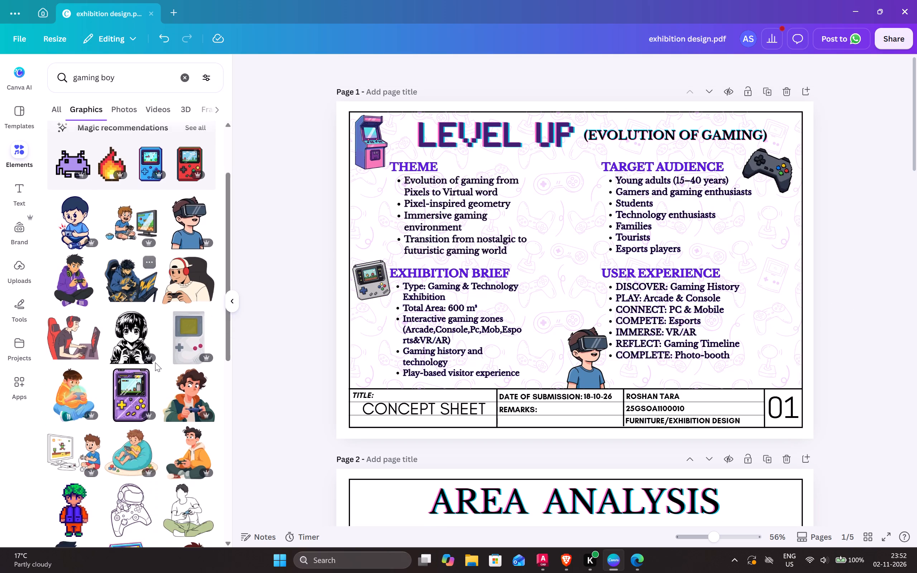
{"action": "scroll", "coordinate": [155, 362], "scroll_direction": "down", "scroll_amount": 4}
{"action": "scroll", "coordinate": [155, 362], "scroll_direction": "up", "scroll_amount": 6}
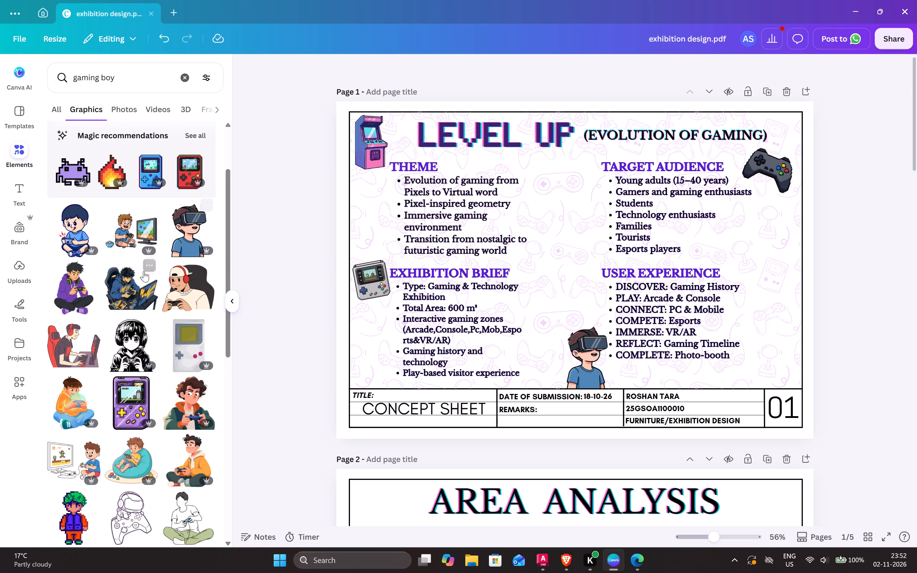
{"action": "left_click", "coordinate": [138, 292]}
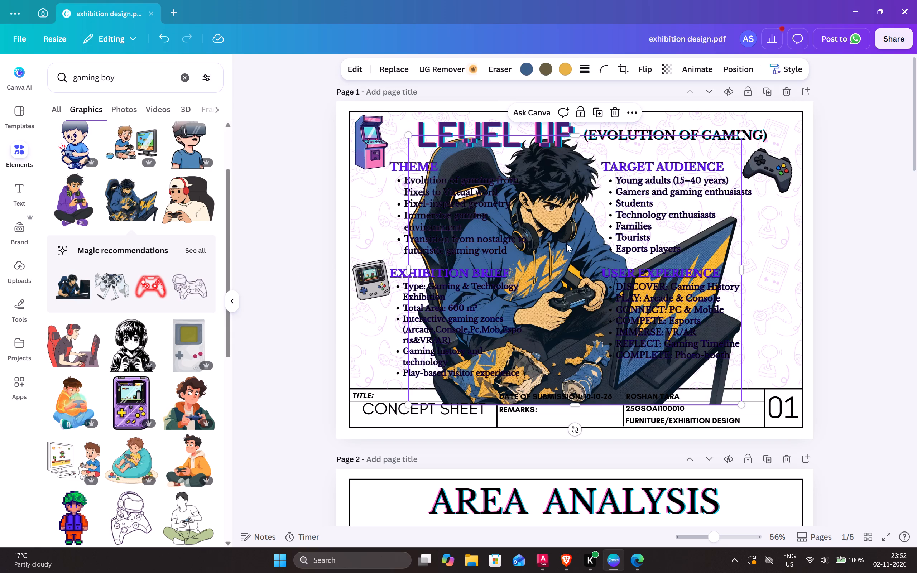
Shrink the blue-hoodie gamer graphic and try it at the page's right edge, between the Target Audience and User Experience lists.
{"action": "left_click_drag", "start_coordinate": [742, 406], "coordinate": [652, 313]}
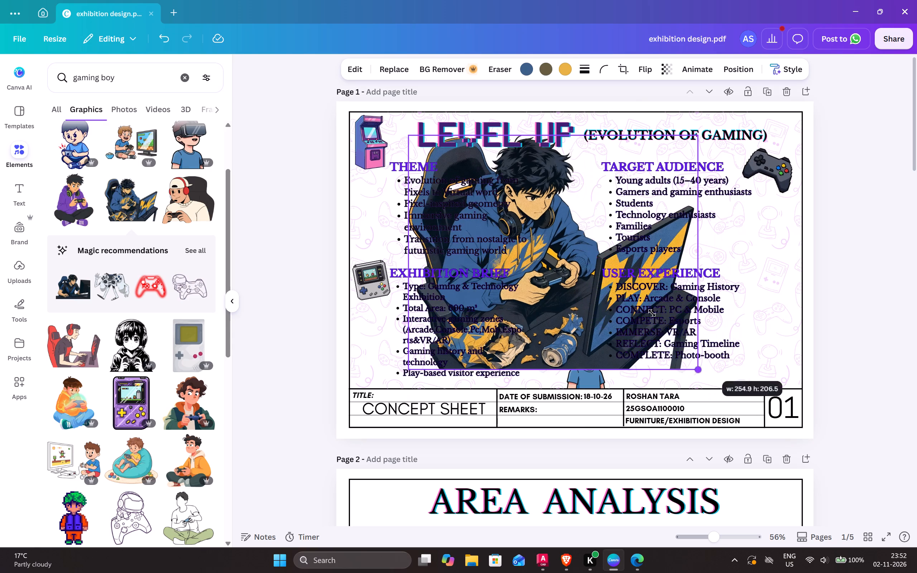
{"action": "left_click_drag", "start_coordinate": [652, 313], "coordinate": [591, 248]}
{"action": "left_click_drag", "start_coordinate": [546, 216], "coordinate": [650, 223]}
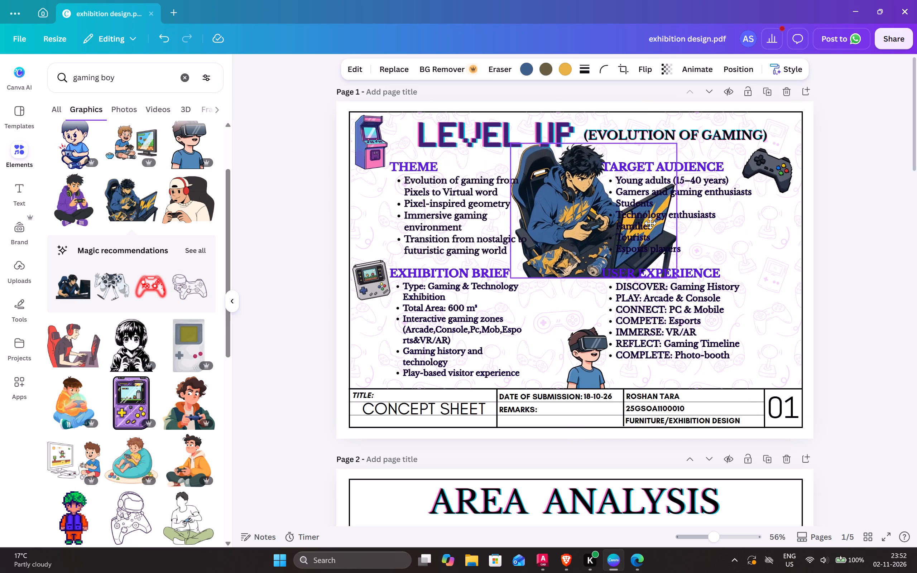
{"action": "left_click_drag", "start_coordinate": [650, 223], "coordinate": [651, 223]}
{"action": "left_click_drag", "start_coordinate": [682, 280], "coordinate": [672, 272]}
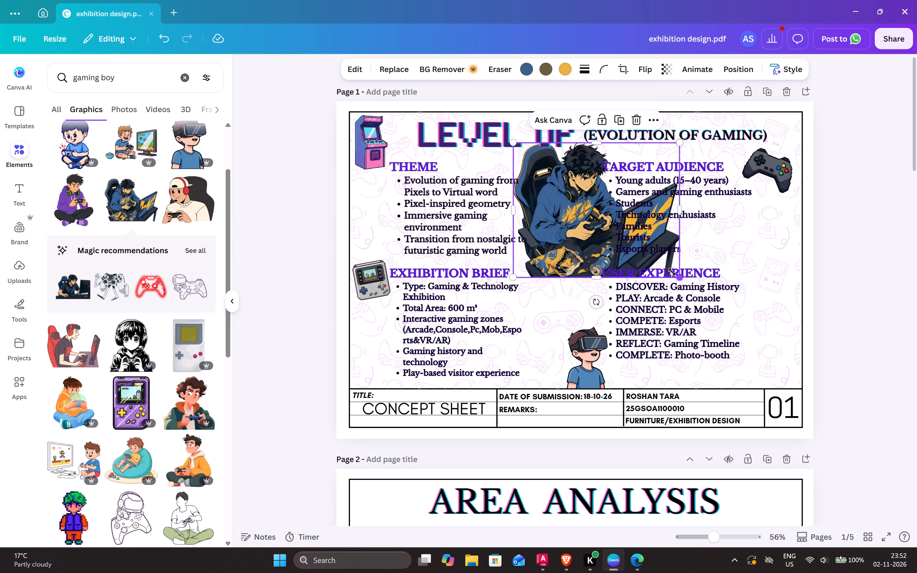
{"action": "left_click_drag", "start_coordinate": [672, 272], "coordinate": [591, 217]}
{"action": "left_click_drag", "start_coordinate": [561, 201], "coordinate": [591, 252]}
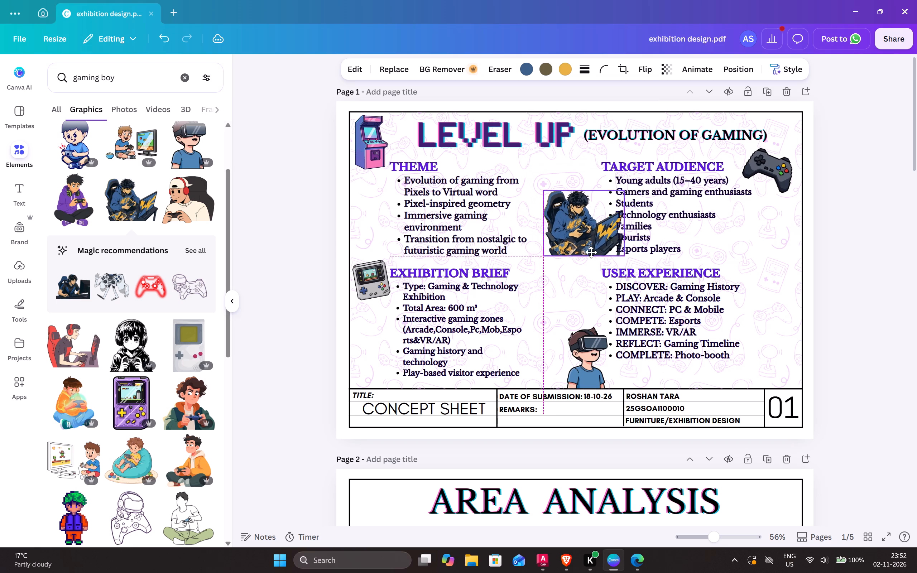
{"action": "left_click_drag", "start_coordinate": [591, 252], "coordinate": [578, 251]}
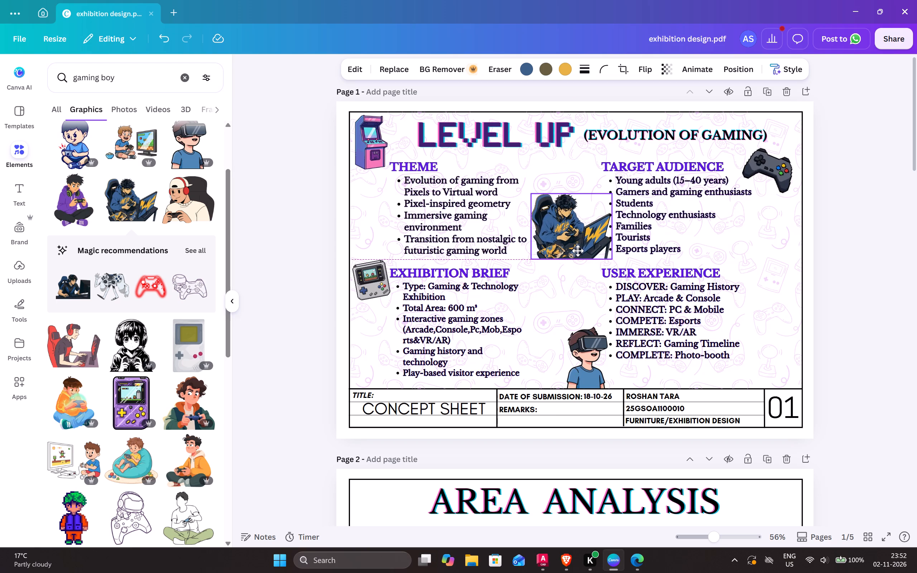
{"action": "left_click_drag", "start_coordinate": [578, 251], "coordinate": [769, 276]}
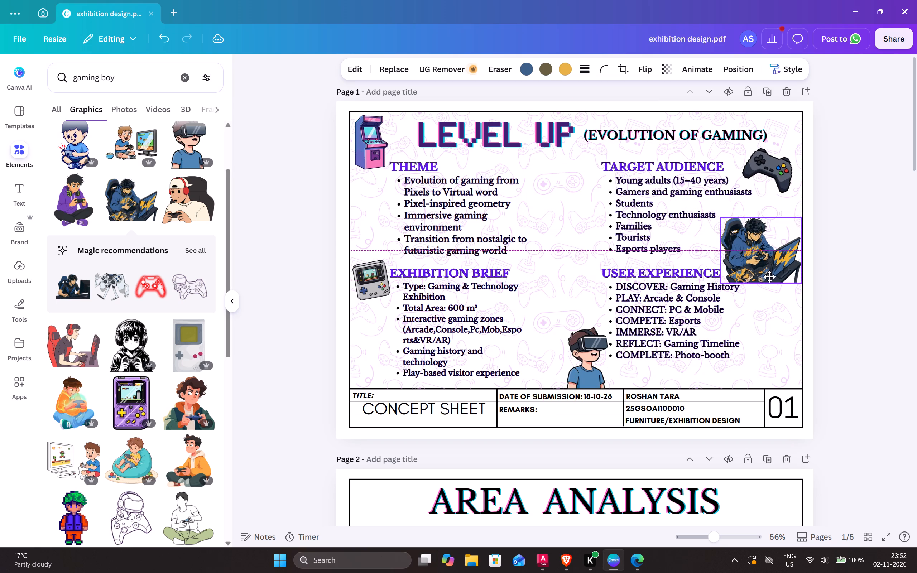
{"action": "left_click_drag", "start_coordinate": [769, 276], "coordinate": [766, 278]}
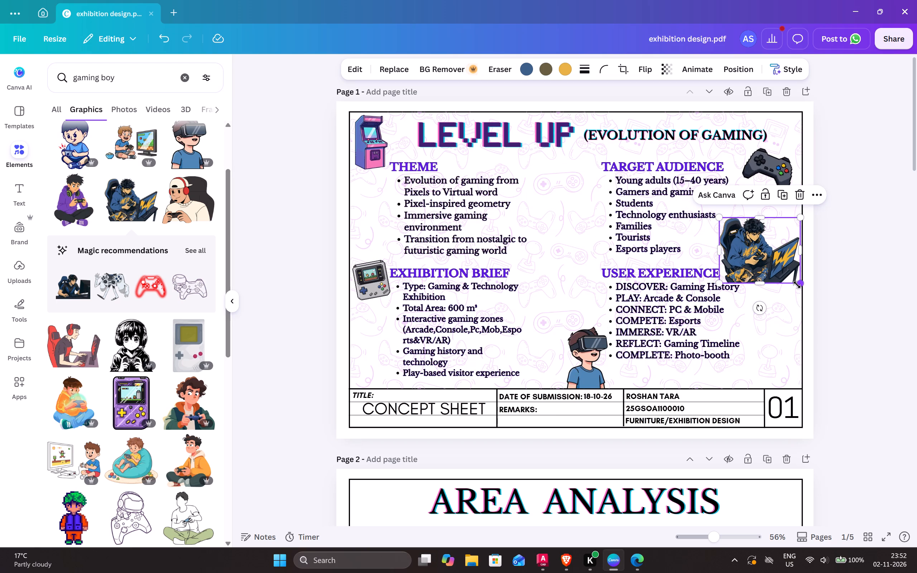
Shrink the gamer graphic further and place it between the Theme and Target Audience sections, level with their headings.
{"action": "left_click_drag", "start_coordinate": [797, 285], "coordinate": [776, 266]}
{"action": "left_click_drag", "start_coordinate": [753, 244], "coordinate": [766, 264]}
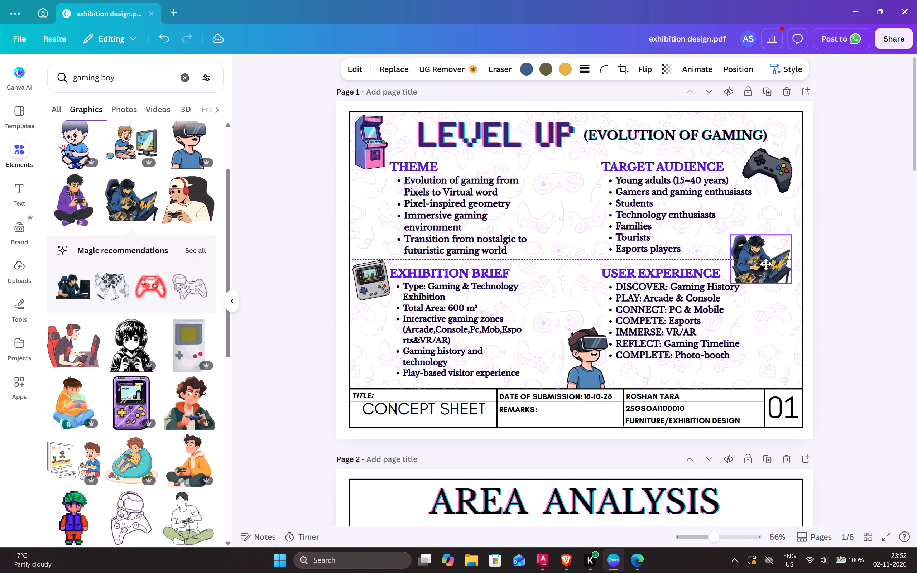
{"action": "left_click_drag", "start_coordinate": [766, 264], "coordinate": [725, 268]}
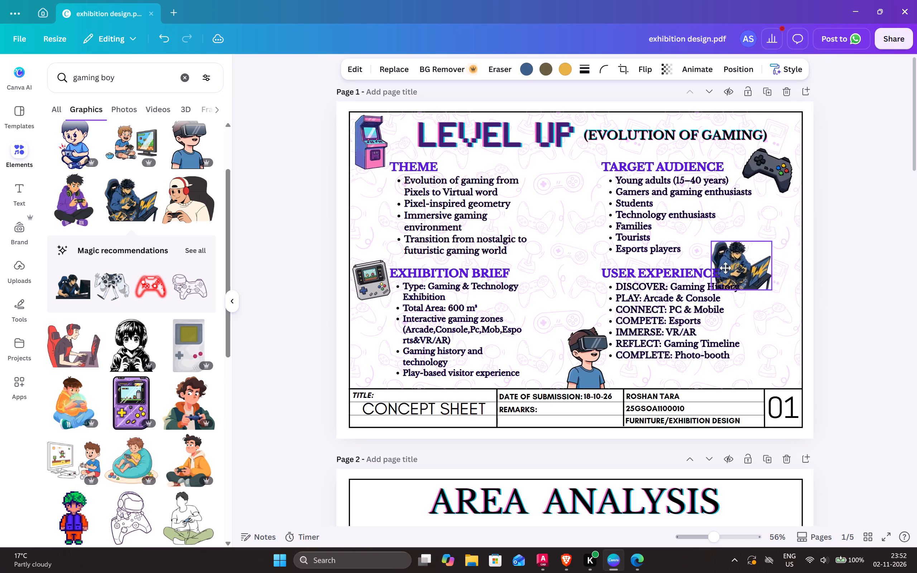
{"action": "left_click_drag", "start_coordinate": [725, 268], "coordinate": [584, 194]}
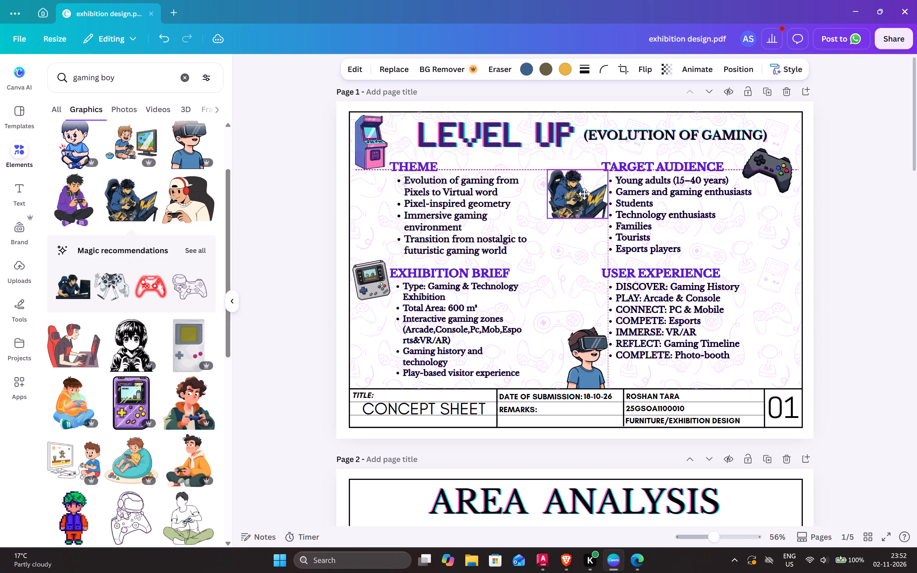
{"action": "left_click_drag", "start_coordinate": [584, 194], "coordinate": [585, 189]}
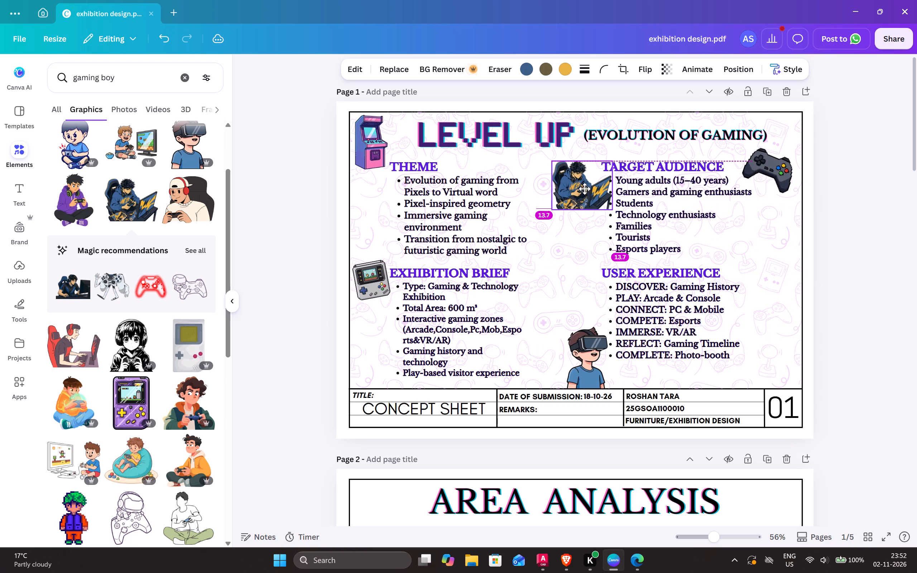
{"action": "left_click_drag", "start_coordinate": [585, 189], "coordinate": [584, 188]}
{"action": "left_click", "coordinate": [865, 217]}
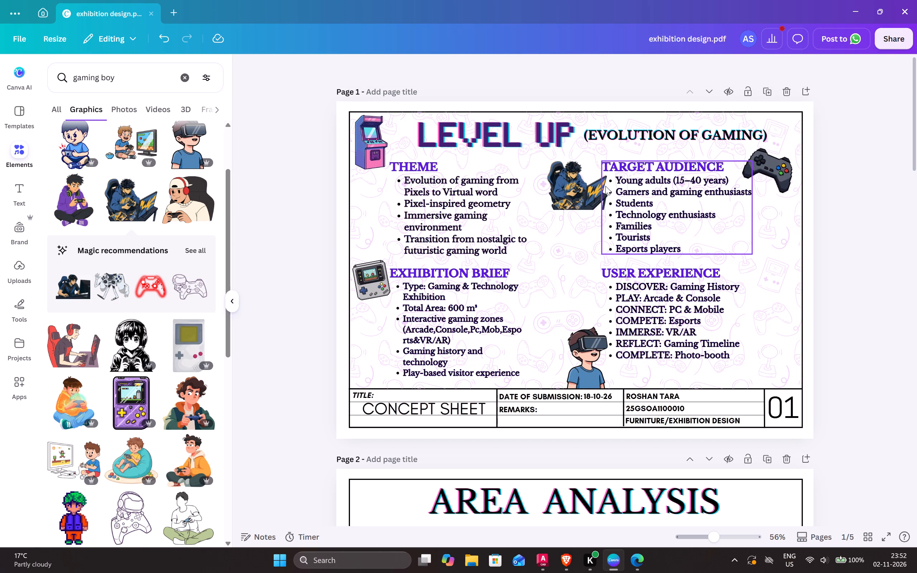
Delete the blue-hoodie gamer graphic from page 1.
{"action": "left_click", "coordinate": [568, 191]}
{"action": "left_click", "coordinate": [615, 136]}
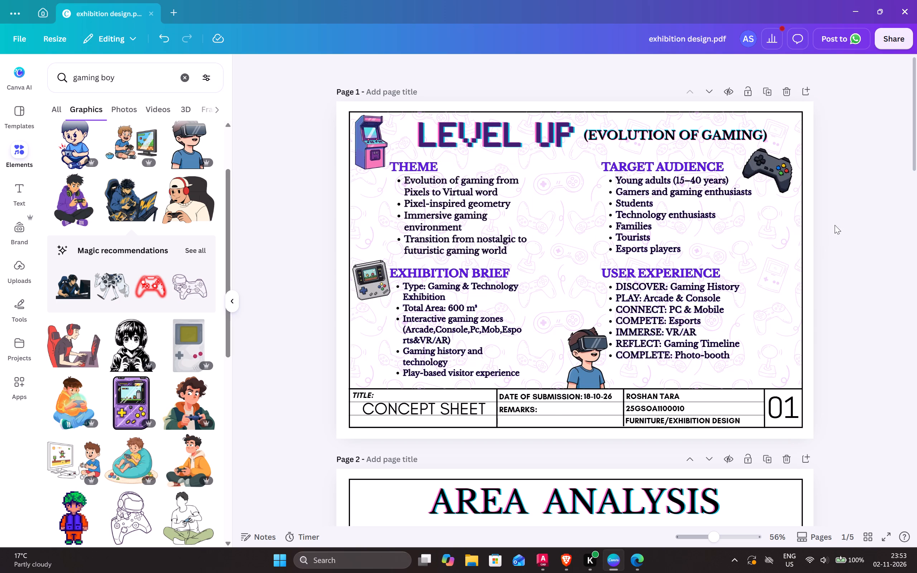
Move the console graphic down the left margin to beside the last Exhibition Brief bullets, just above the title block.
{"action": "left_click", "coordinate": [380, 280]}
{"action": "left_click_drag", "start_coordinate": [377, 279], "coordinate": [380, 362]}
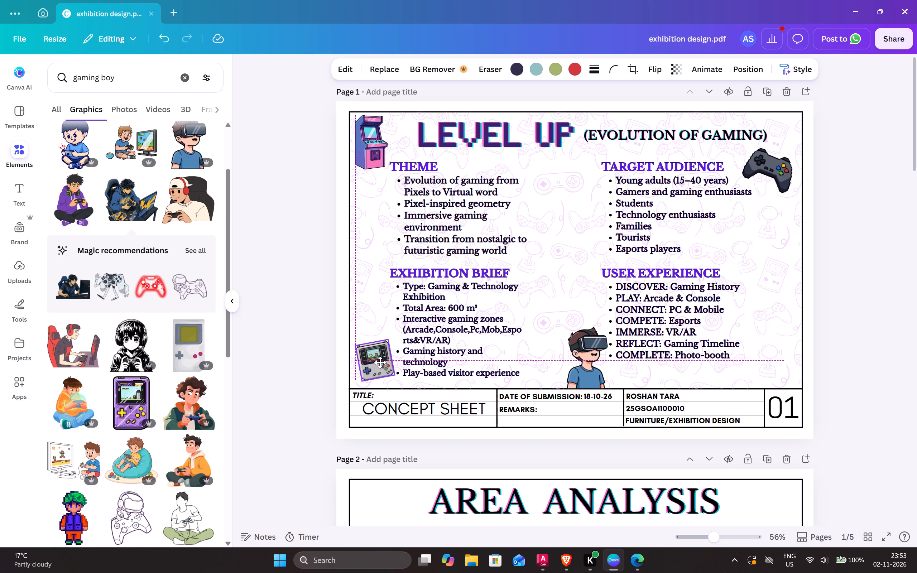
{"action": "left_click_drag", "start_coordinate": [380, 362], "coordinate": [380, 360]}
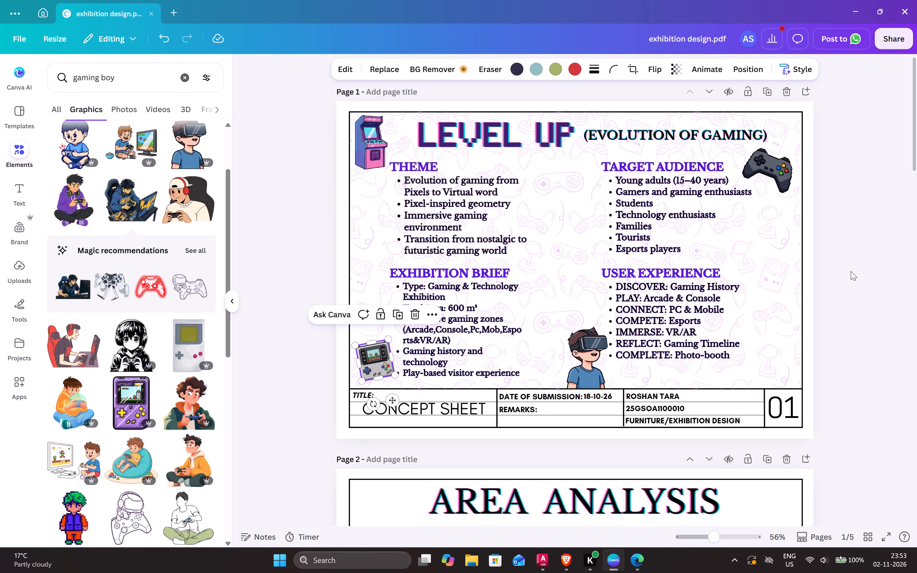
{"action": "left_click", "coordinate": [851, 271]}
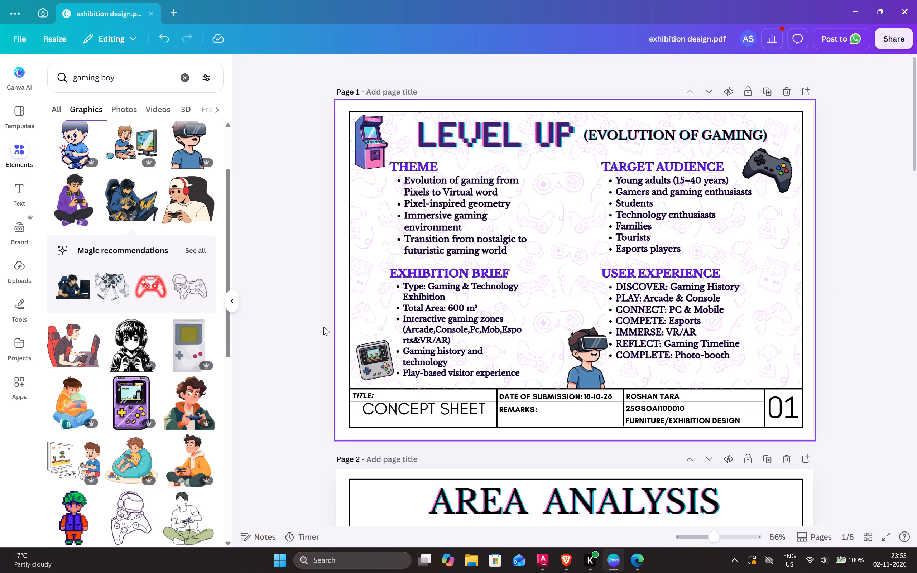
Collapse the graphics library and move the console graphic to the gap beside the User Experience heading, above the VR boy.
{"action": "left_click", "coordinate": [233, 302]}
{"action": "left_click", "coordinate": [914, 293]}
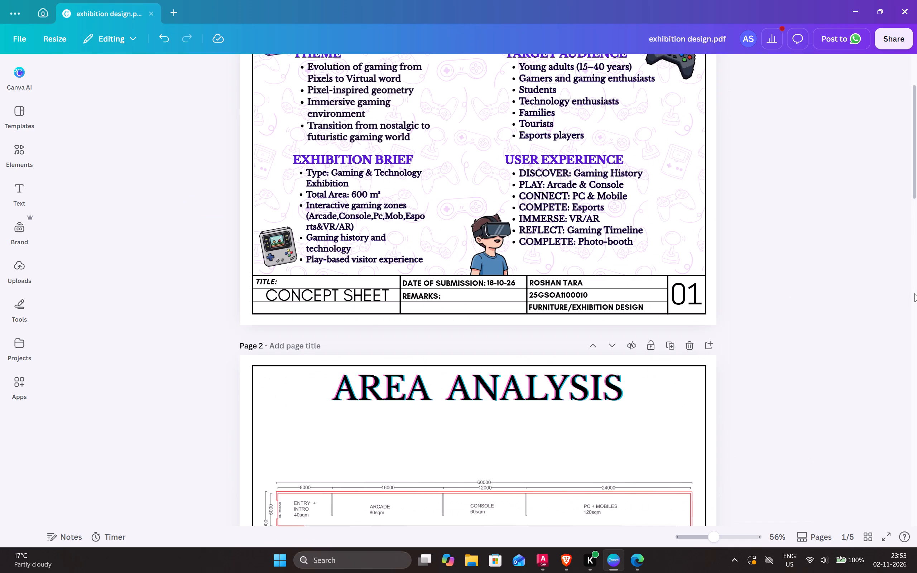
{"action": "scroll", "coordinate": [834, 184], "scroll_direction": "down", "scroll_amount": 3}
{"action": "scroll", "coordinate": [830, 191], "scroll_direction": "up", "scroll_amount": 4}
{"action": "scroll", "coordinate": [812, 217], "scroll_direction": "up", "scroll_amount": 3}
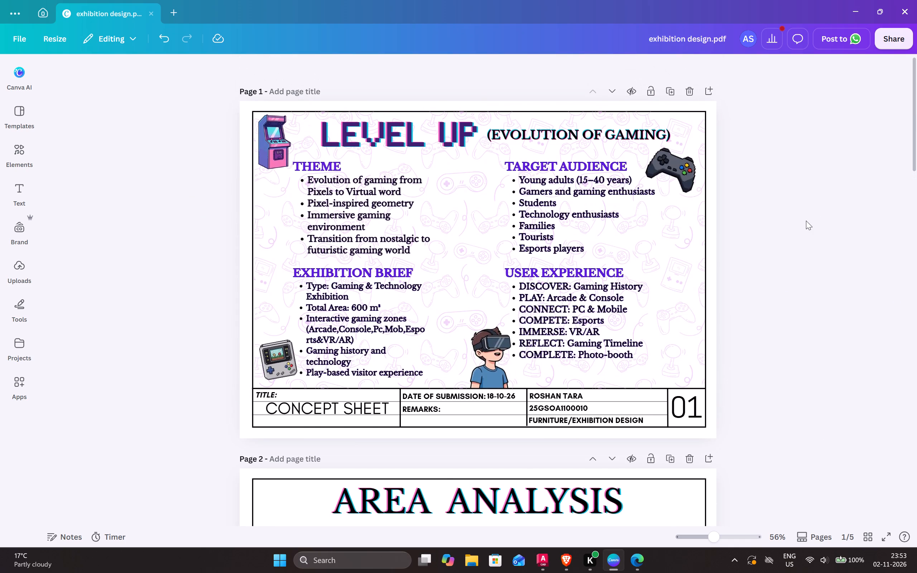
{"action": "left_click", "coordinate": [283, 358]}
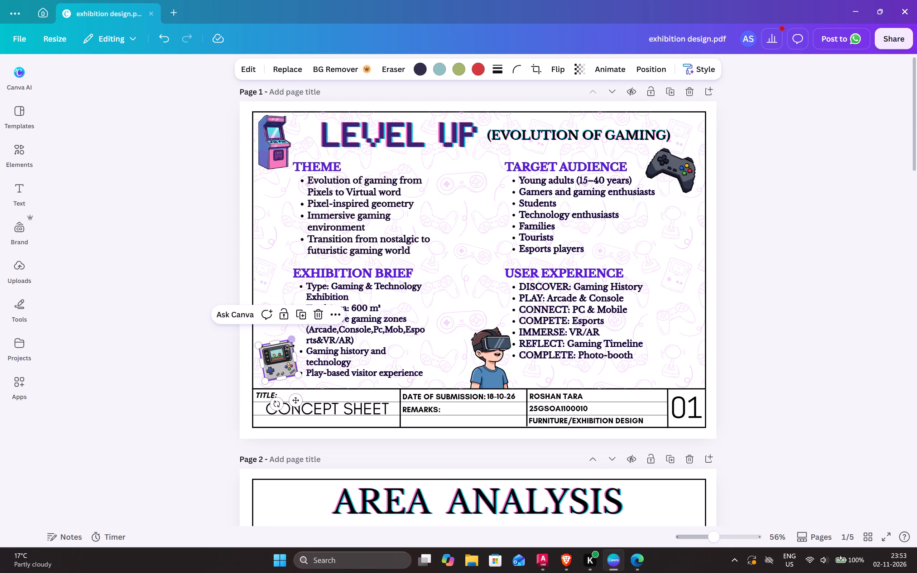
{"action": "left_click_drag", "start_coordinate": [287, 350], "coordinate": [486, 269]}
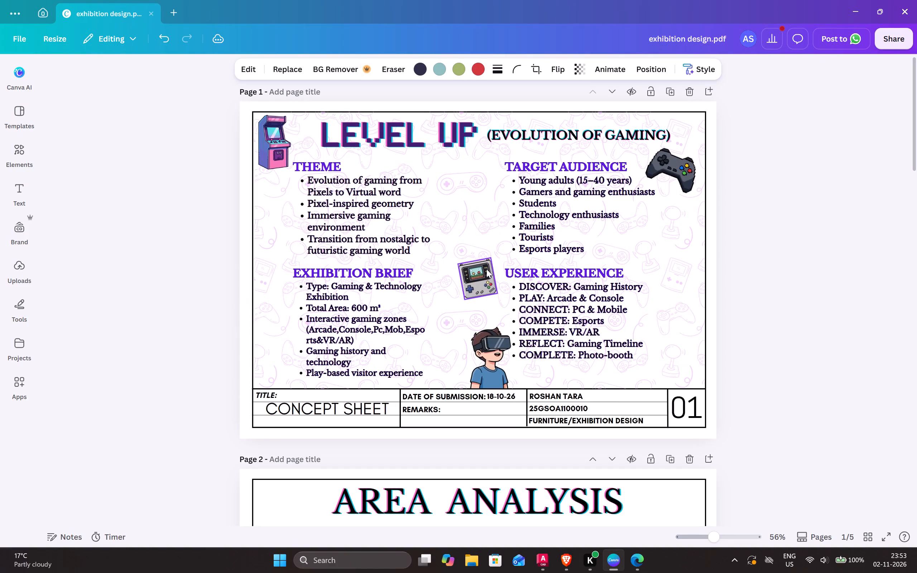
Move the VR boy graphic to the sheet's lower-left corner, beside the last Exhibition Brief bullets and resting on the title block.
{"action": "left_click_drag", "start_coordinate": [495, 349], "coordinate": [282, 345]}
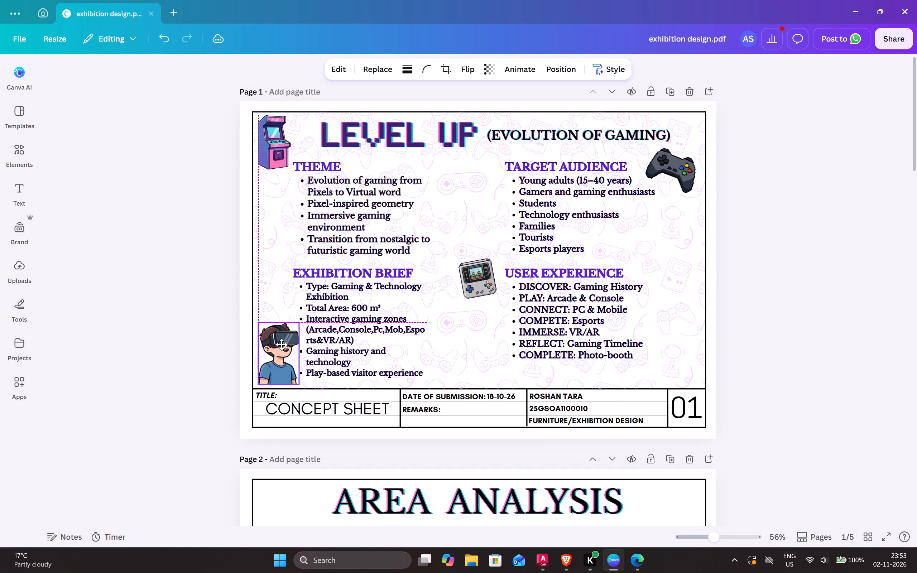
{"action": "left_click_drag", "start_coordinate": [282, 345], "coordinate": [279, 348]}
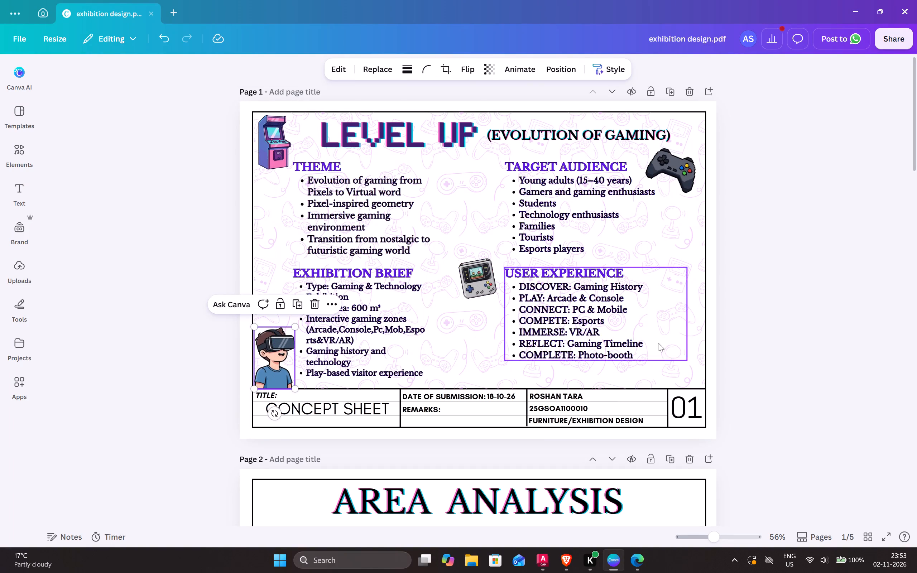
{"action": "left_click", "coordinate": [812, 321]}
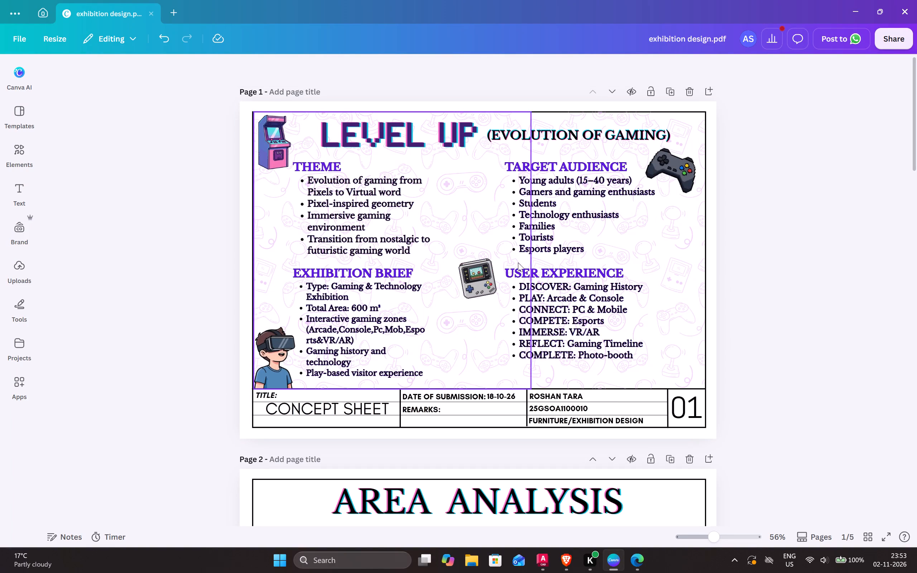
Move the console graphic to the left margin beside the Exhibition Brief heading and shrink it to fit the gap.
{"action": "left_click", "coordinate": [483, 276]}
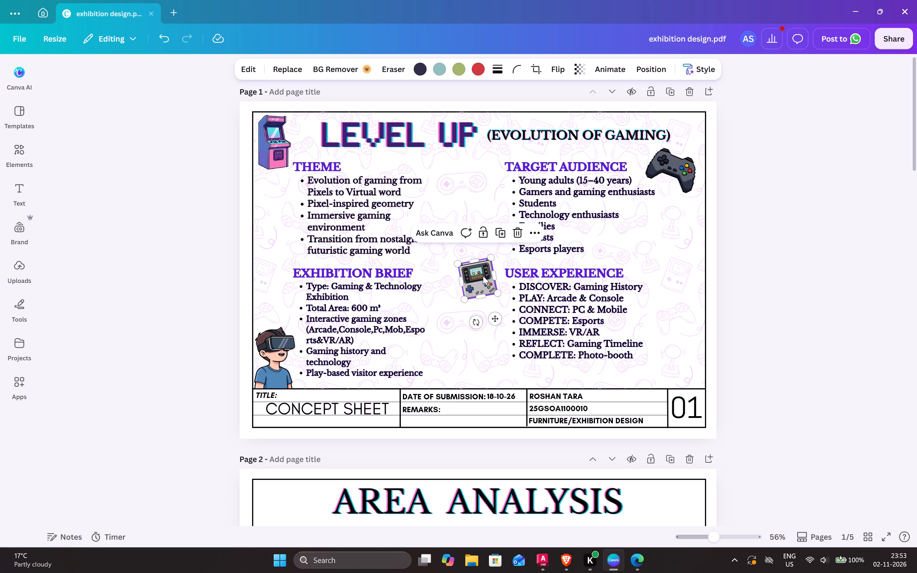
{"action": "left_click_drag", "start_coordinate": [469, 275], "coordinate": [274, 267]}
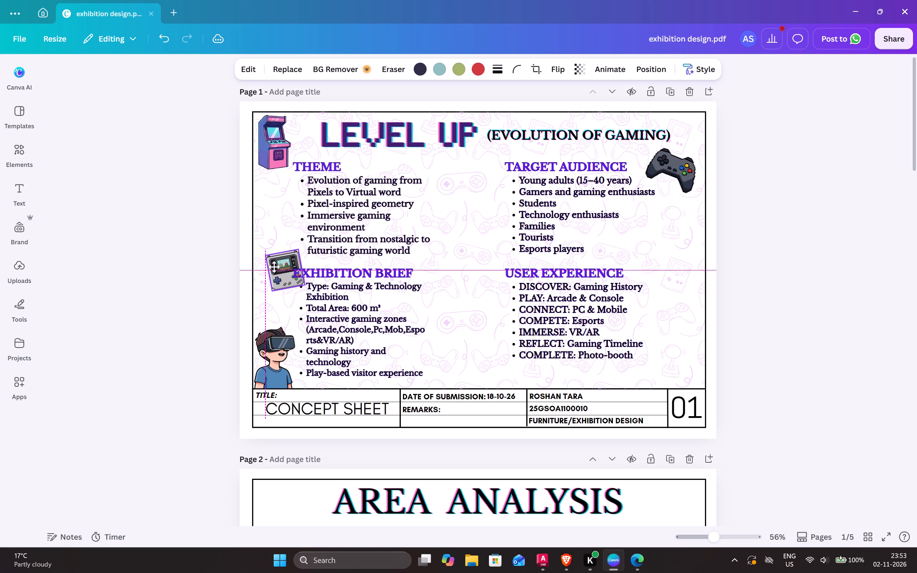
{"action": "left_click_drag", "start_coordinate": [274, 267], "coordinate": [280, 265]}
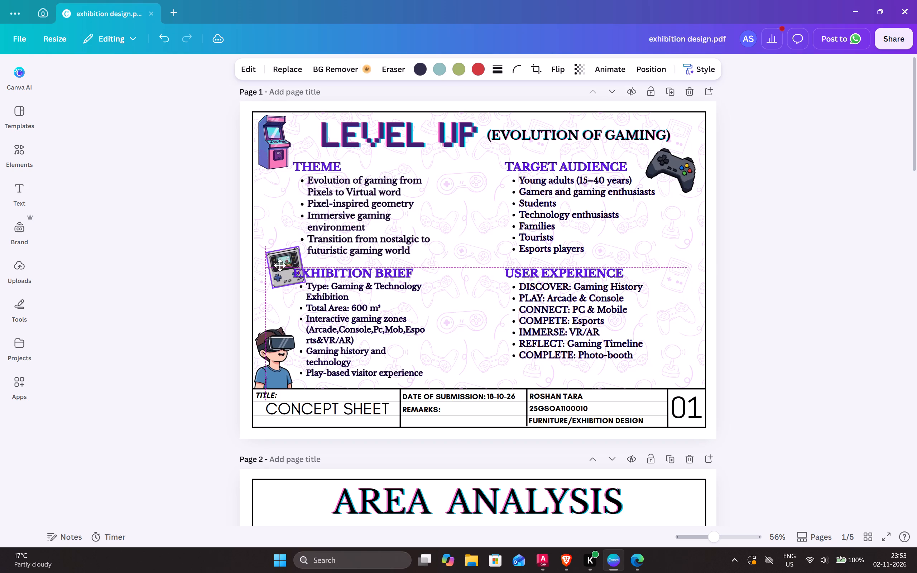
{"action": "left_click_drag", "start_coordinate": [280, 265], "coordinate": [274, 267]}
{"action": "left_click_drag", "start_coordinate": [307, 285], "coordinate": [302, 280]}
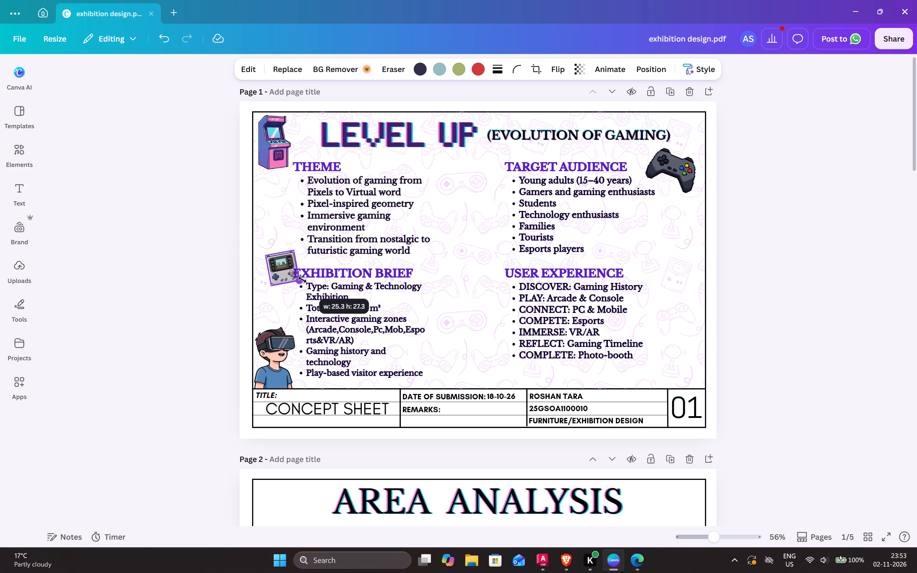
{"action": "left_click_drag", "start_coordinate": [302, 280], "coordinate": [300, 276]}
{"action": "left_click_drag", "start_coordinate": [285, 262], "coordinate": [286, 269]}
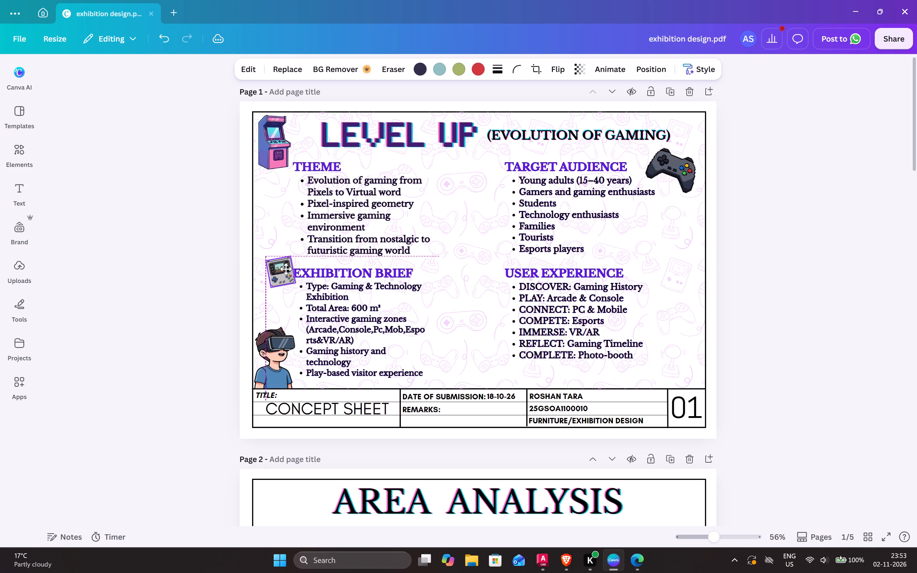
{"action": "left_click_drag", "start_coordinate": [286, 269], "coordinate": [289, 271]}
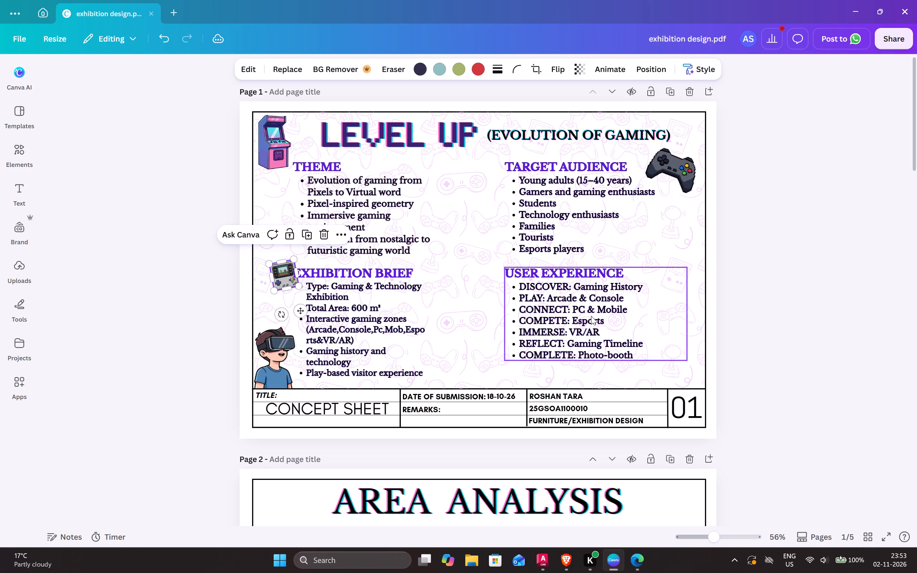
{"action": "left_click", "coordinate": [746, 294]}
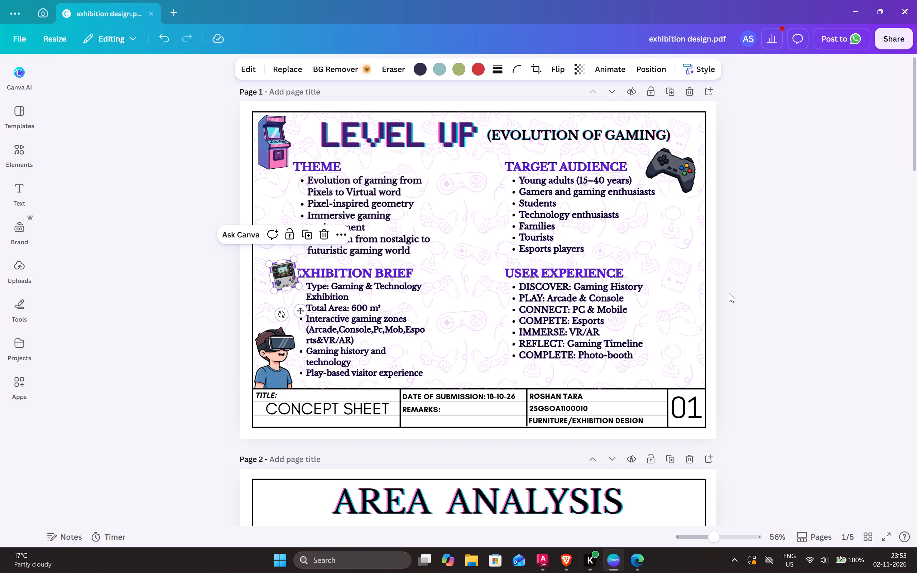
Move the console graphic to the sheet's upper-right corner, just after "(Evolution of Gaming)" and above the controller.
{"action": "left_click", "coordinate": [288, 275]}
{"action": "left_click_drag", "start_coordinate": [284, 269], "coordinate": [508, 372]}
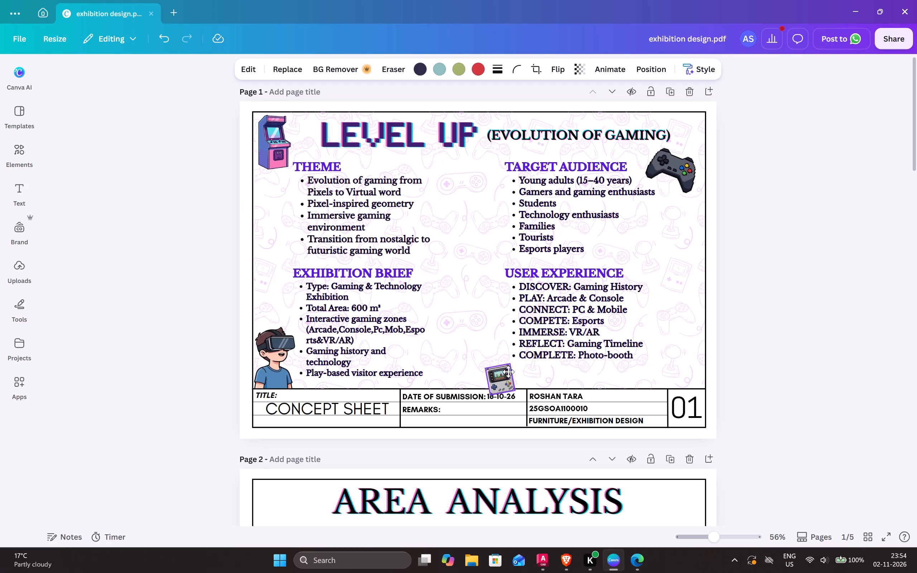
{"action": "left_click_drag", "start_coordinate": [508, 372], "coordinate": [696, 174]}
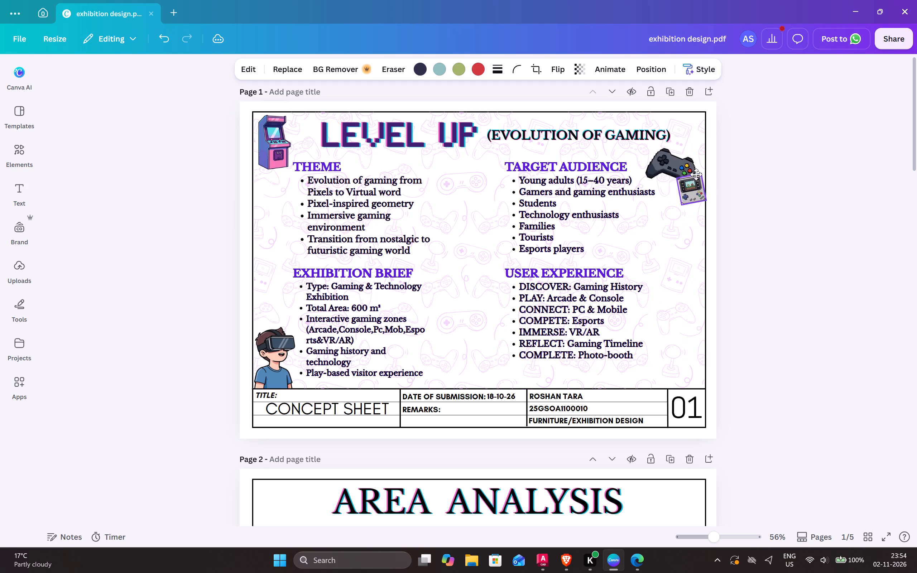
{"action": "left_click_drag", "start_coordinate": [696, 174], "coordinate": [688, 124]}
{"action": "left_click", "coordinate": [787, 142]}
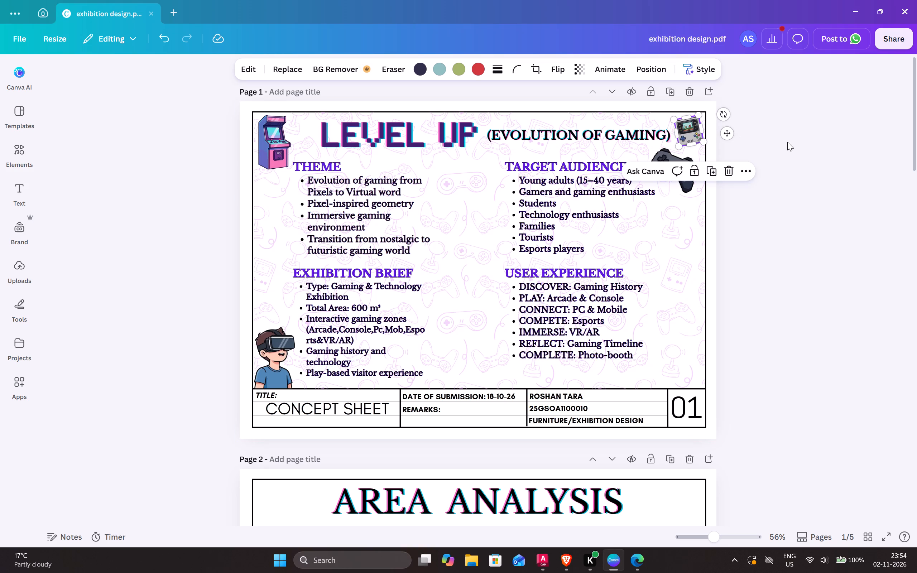
{"action": "left_click", "coordinate": [696, 132]}
{"action": "left_click_drag", "start_coordinate": [695, 132], "coordinate": [690, 132]}
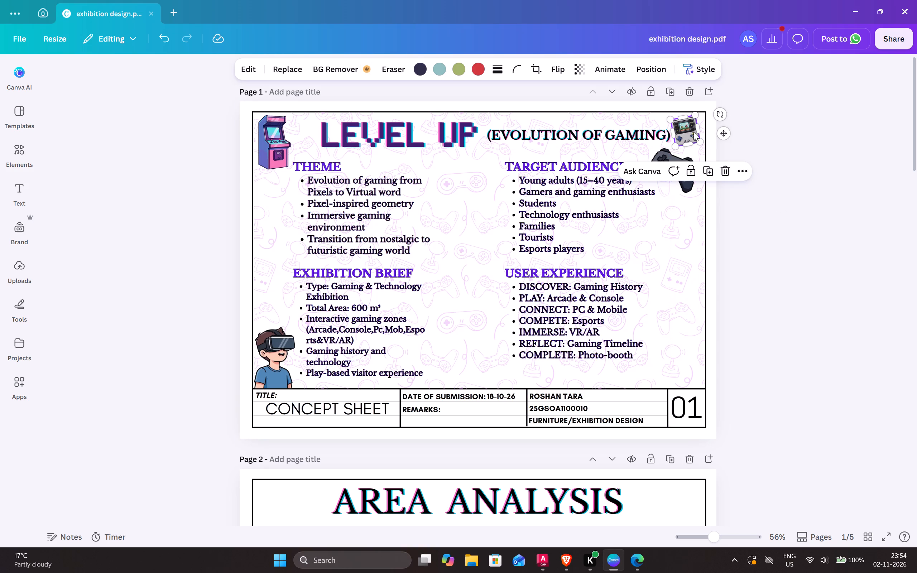
{"action": "left_click", "coordinate": [765, 141]}
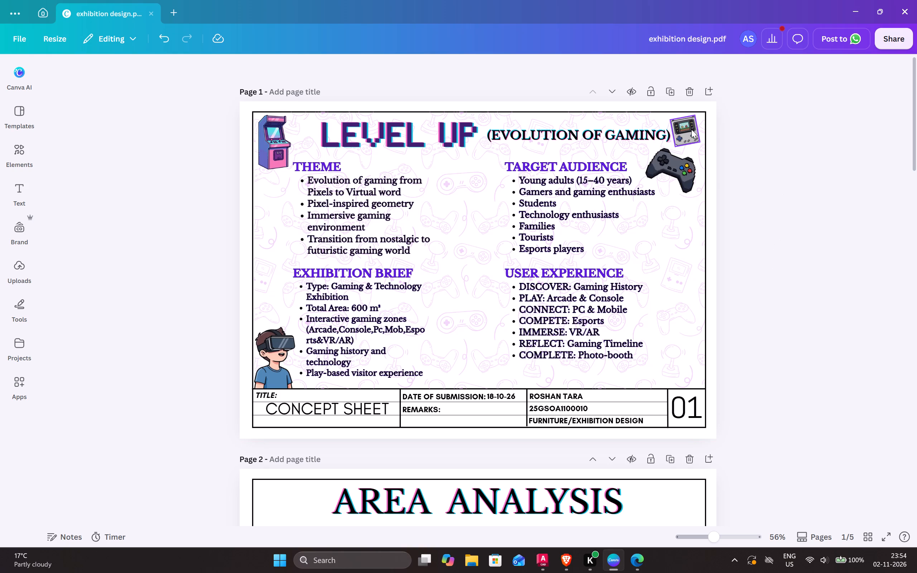
{"action": "left_click", "coordinate": [692, 126]}
{"action": "left_click", "coordinate": [806, 164]}
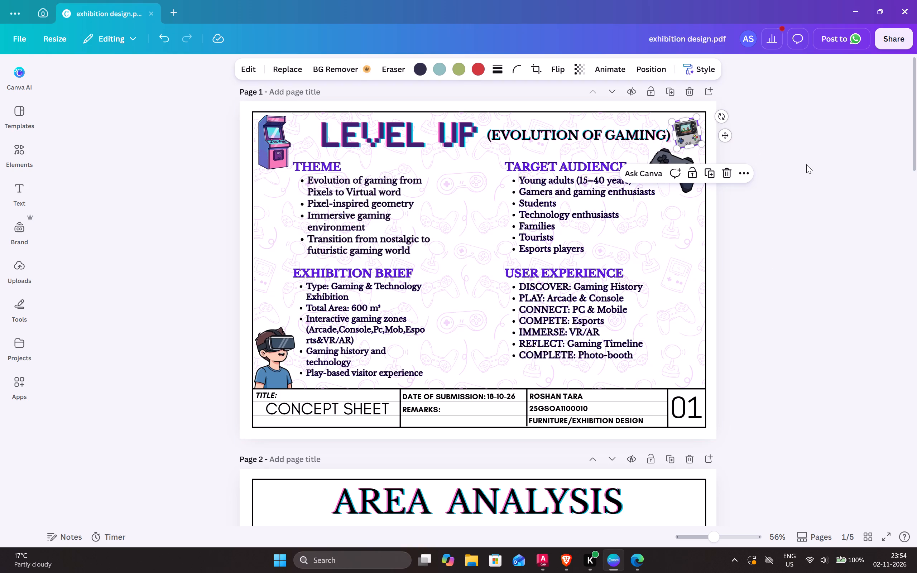
Look over the Area Analysis and Bubble Diagram sheets on pages 2 and 3.
{"action": "scroll", "coordinate": [790, 245], "scroll_direction": "down", "scroll_amount": 8}
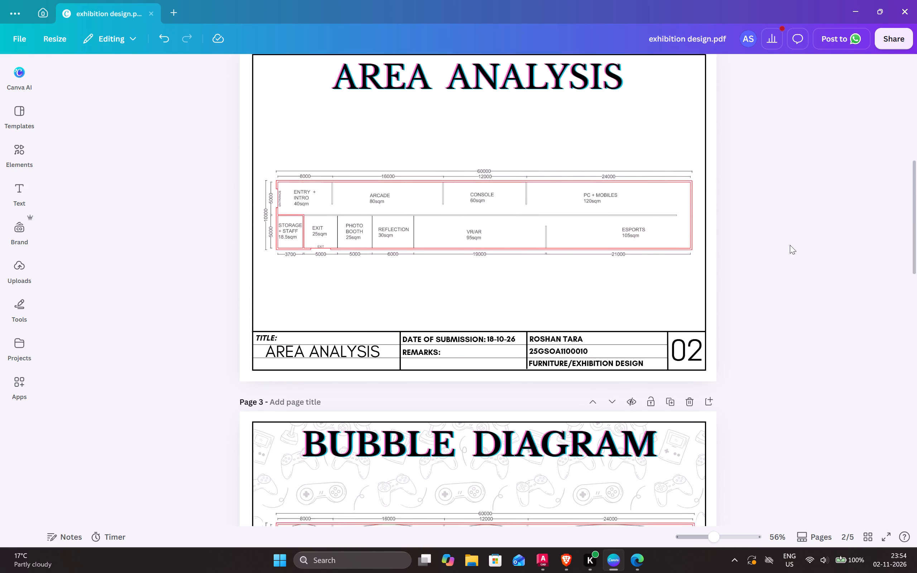
{"action": "scroll", "coordinate": [790, 245], "scroll_direction": "down", "scroll_amount": 3}
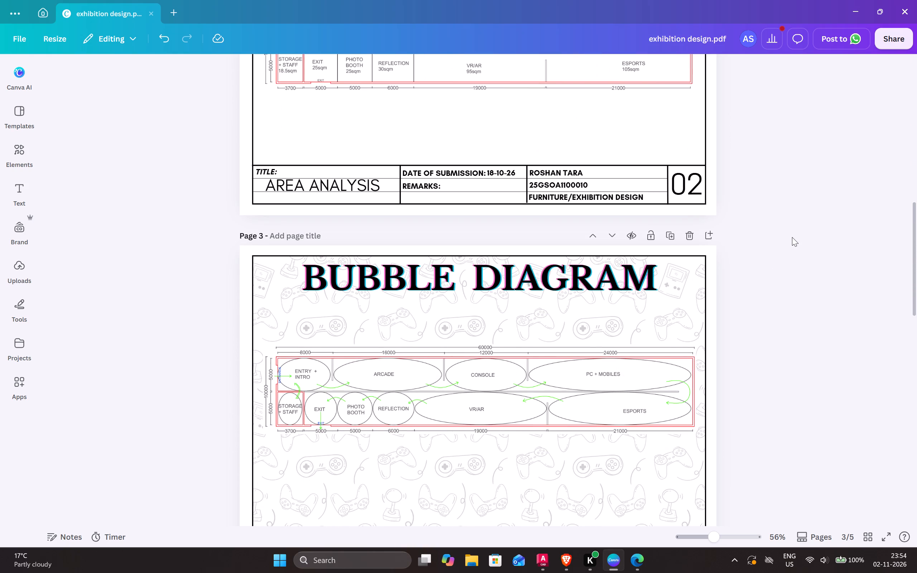
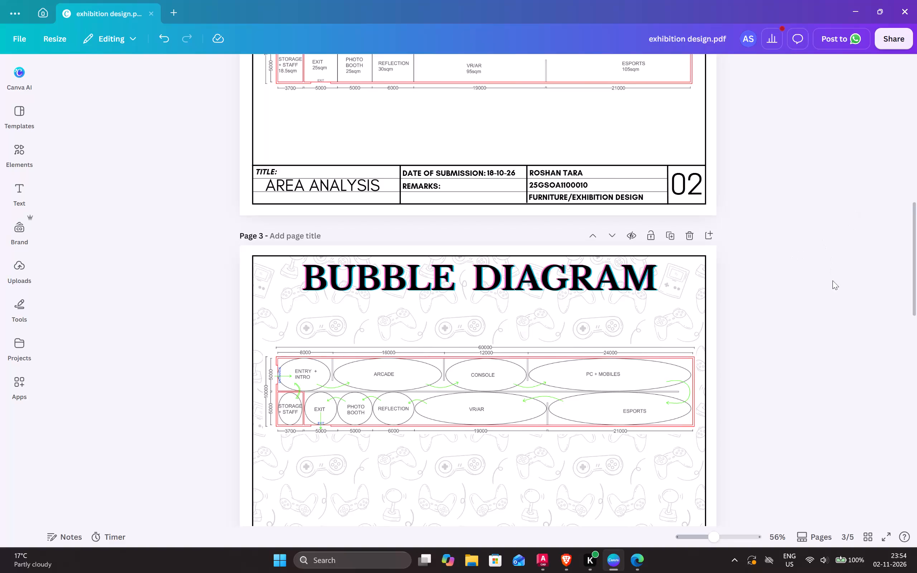
Look over the Concept Sheet, Area Analysis and Bubble Diagram pages to compare their decoration and backgrounds.
{"action": "scroll", "coordinate": [833, 285], "scroll_direction": "down", "scroll_amount": 2}
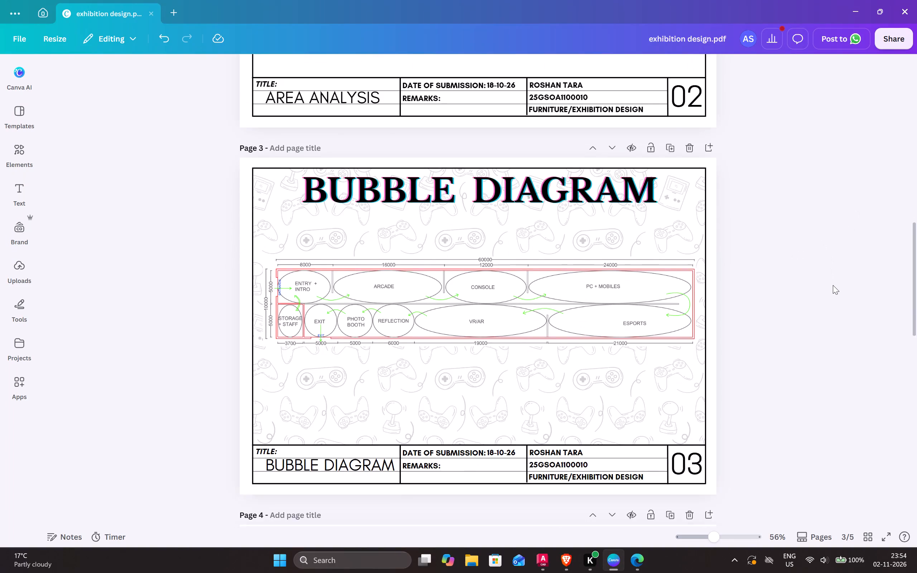
{"action": "scroll", "coordinate": [833, 285], "scroll_direction": "up", "scroll_amount": 7}
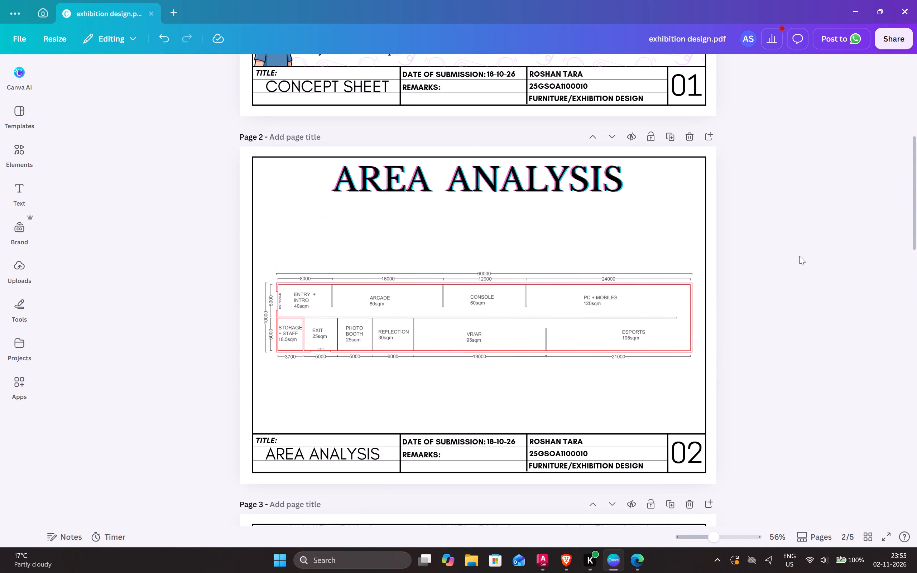
{"action": "scroll", "coordinate": [799, 256], "scroll_direction": "down", "scroll_amount": 3}
{"action": "scroll", "coordinate": [799, 256], "scroll_direction": "up", "scroll_amount": 2}
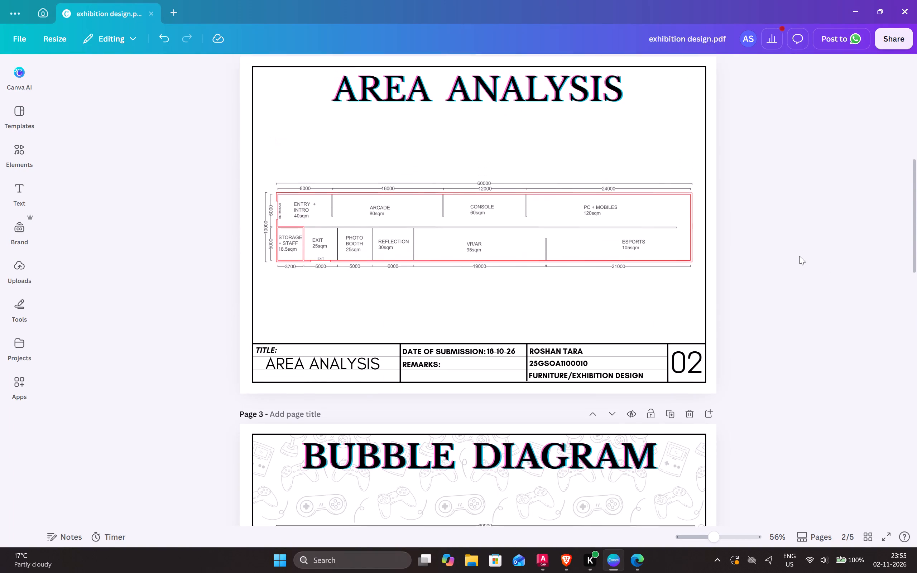
{"action": "scroll", "coordinate": [799, 256], "scroll_direction": "down", "scroll_amount": 3}
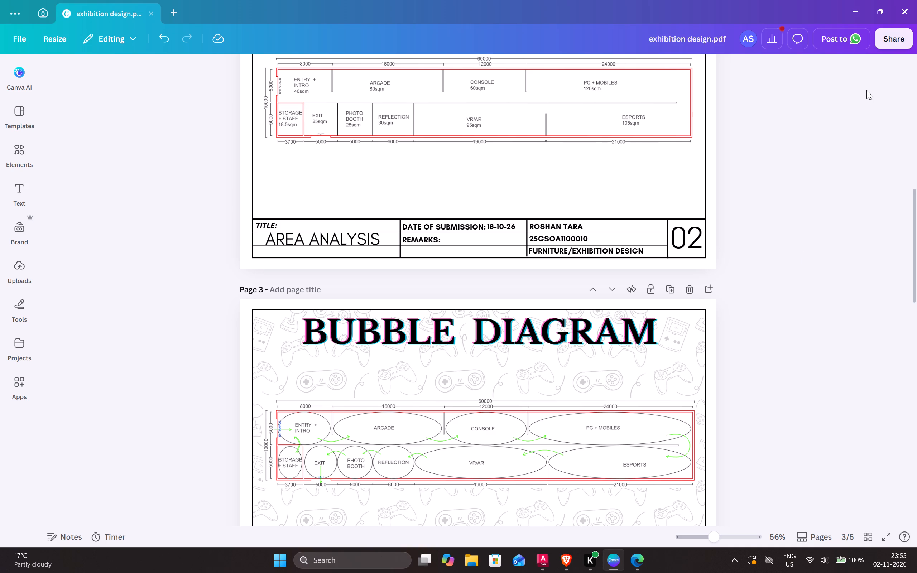
{"action": "scroll", "coordinate": [811, 151], "scroll_direction": "up", "scroll_amount": 5}
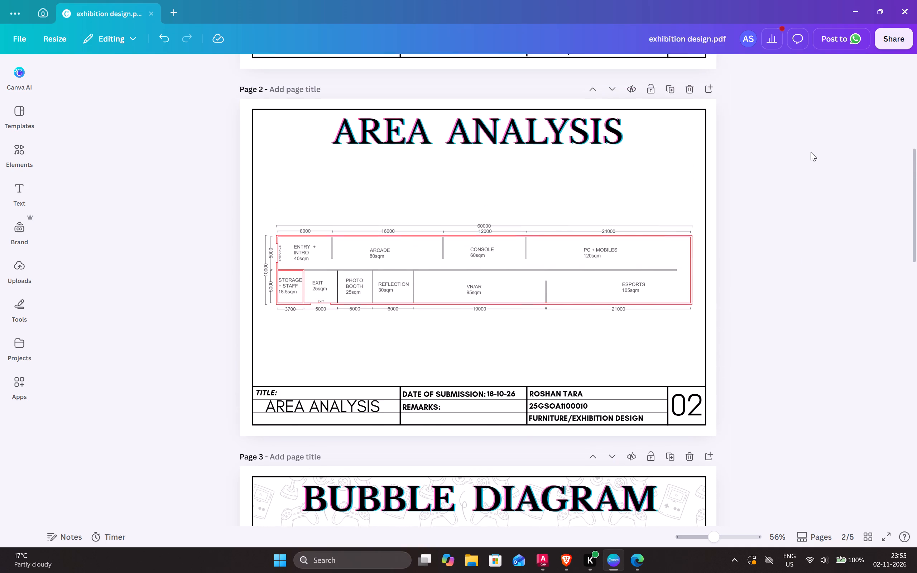
{"action": "scroll", "coordinate": [811, 152], "scroll_direction": "up", "scroll_amount": 7}
{"action": "scroll", "coordinate": [808, 162], "scroll_direction": "down", "scroll_amount": 3}
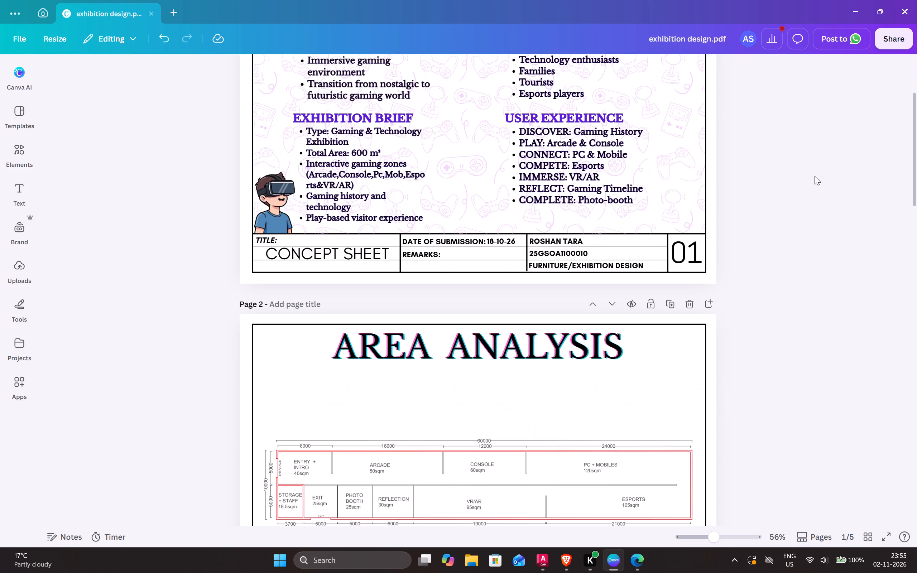
{"action": "scroll", "coordinate": [819, 196], "scroll_direction": "down", "scroll_amount": 3}
{"action": "scroll", "coordinate": [821, 195], "scroll_direction": "up", "scroll_amount": 7}
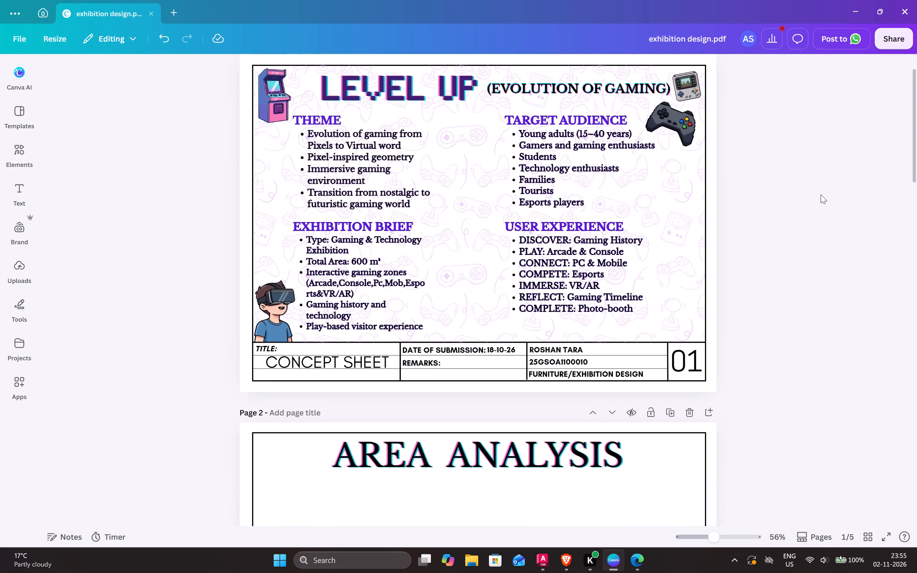
Add the grey pixel handheld console graphic to the Area Analysis sheet, sized small and placed just before the title.
{"action": "scroll", "coordinate": [821, 194], "scroll_direction": "down", "scroll_amount": 5}
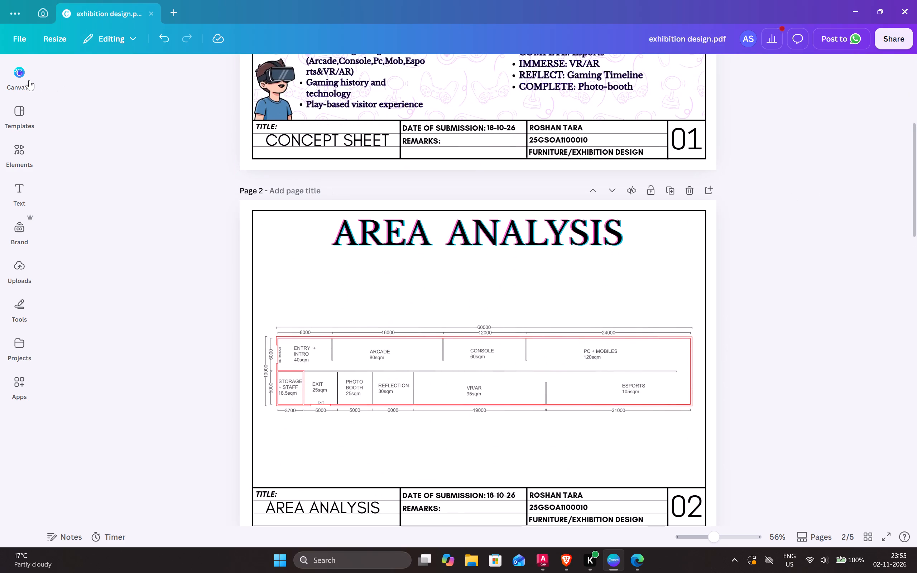
{"action": "left_click", "coordinate": [25, 155]}
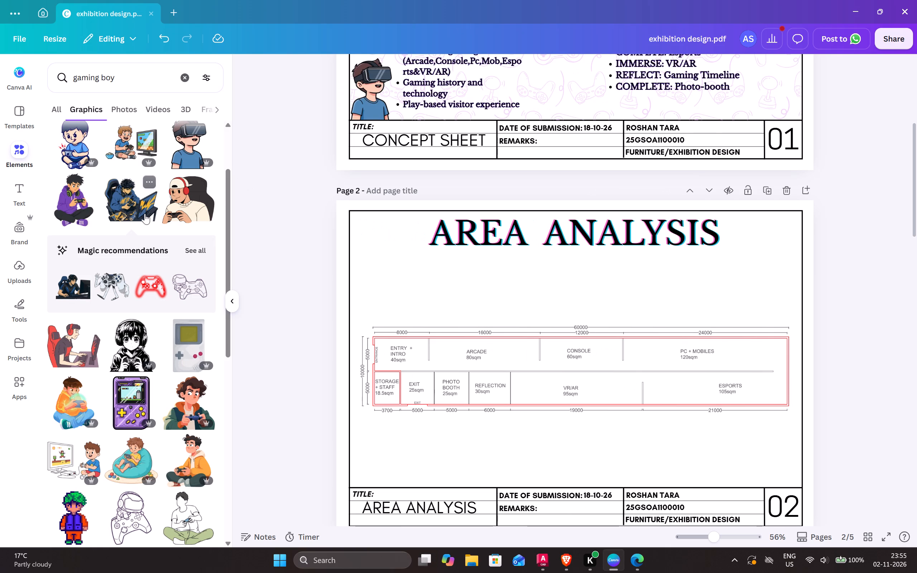
{"action": "scroll", "coordinate": [145, 213], "scroll_direction": "up", "scroll_amount": 5}
{"action": "left_click", "coordinate": [88, 168]}
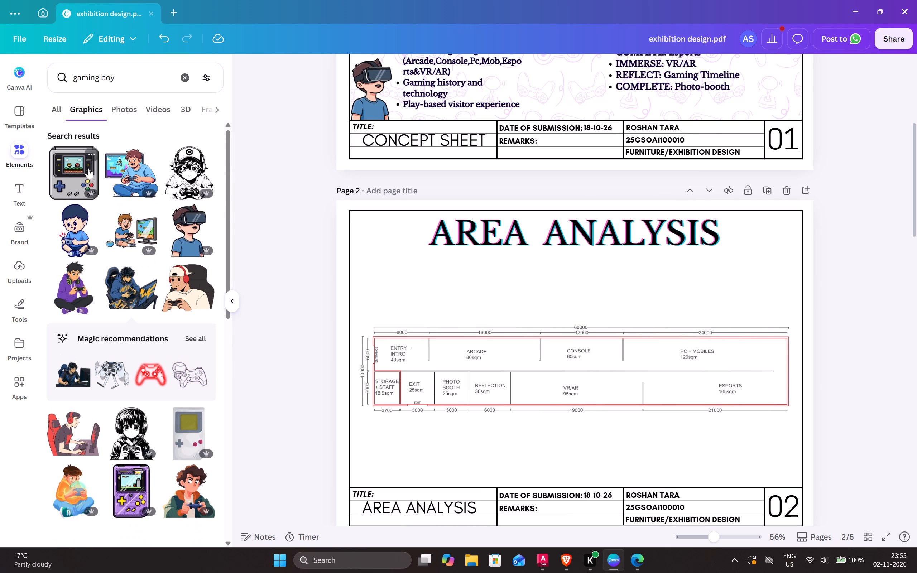
{"action": "left_click_drag", "start_coordinate": [575, 372], "coordinate": [415, 252]}
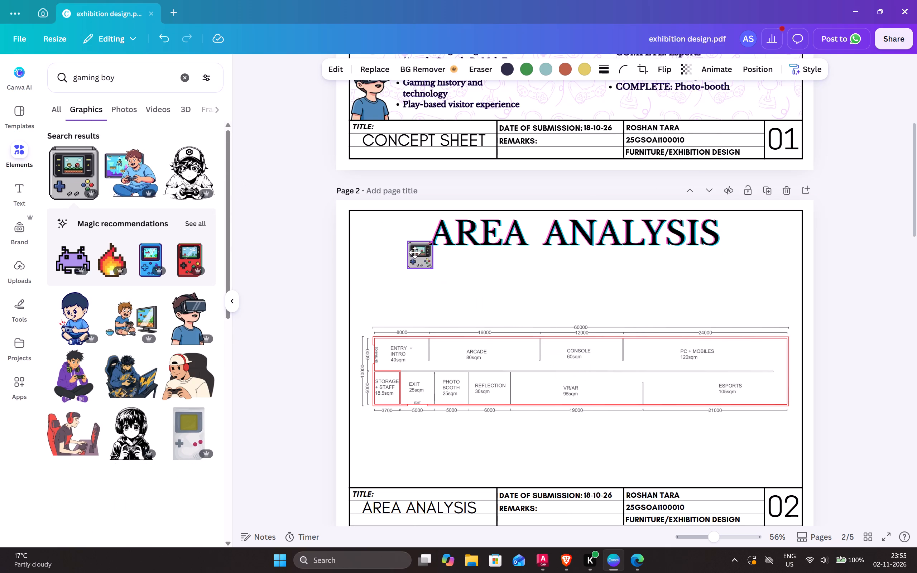
{"action": "left_click_drag", "start_coordinate": [415, 252], "coordinate": [405, 237]}
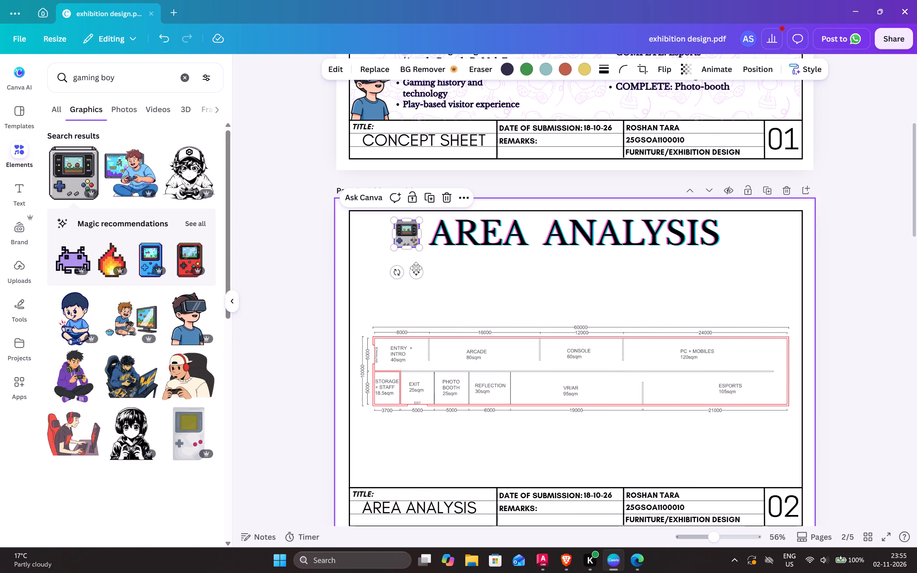
Tilt the console graphic slightly, enlarge it to about 28.5 by 30.8, and position it close beside the Area Analysis title.
{"action": "left_click", "coordinate": [417, 272]}
{"action": "left_click_drag", "start_coordinate": [401, 273], "coordinate": [401, 274]}
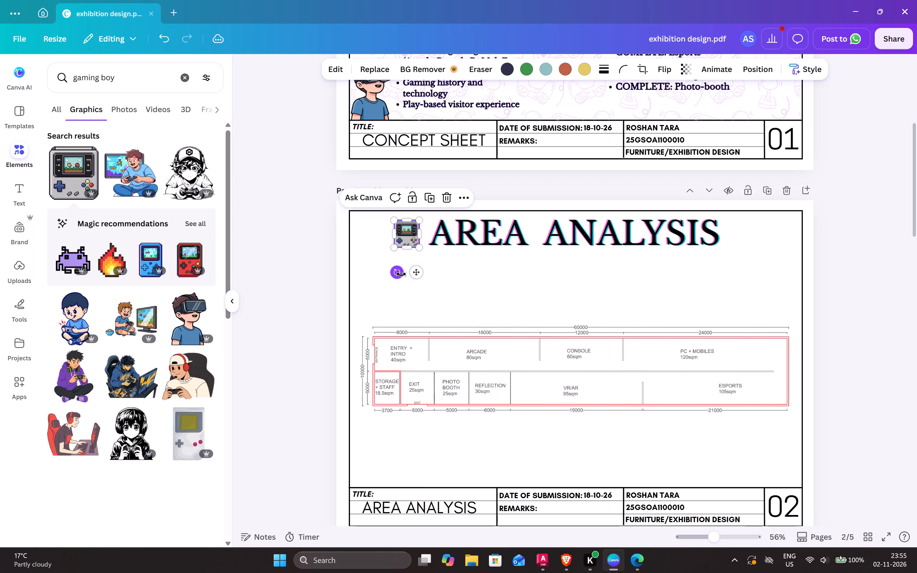
{"action": "left_click_drag", "start_coordinate": [401, 274], "coordinate": [407, 281]}
{"action": "left_click_drag", "start_coordinate": [395, 248], "coordinate": [388, 256]}
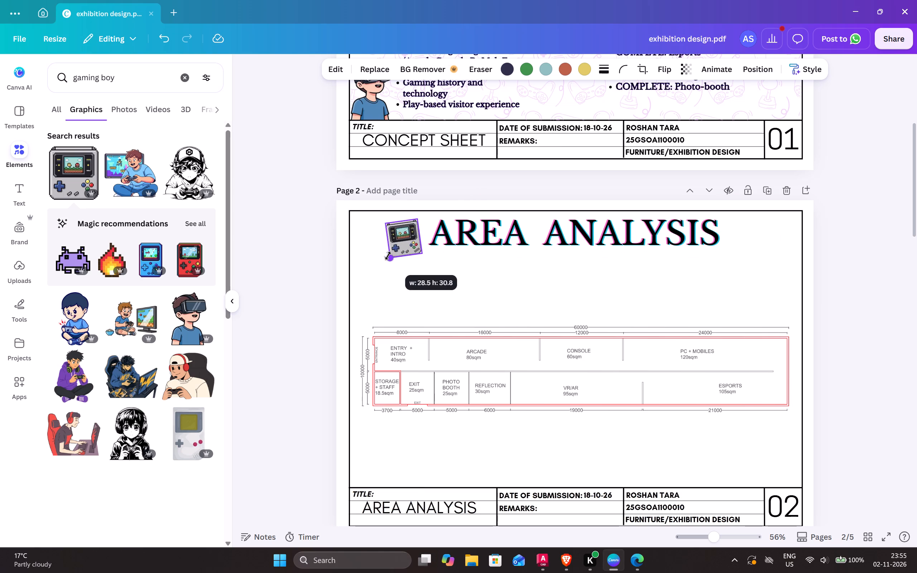
{"action": "left_click_drag", "start_coordinate": [388, 256], "coordinate": [387, 256]}
{"action": "left_click", "coordinate": [402, 238]}
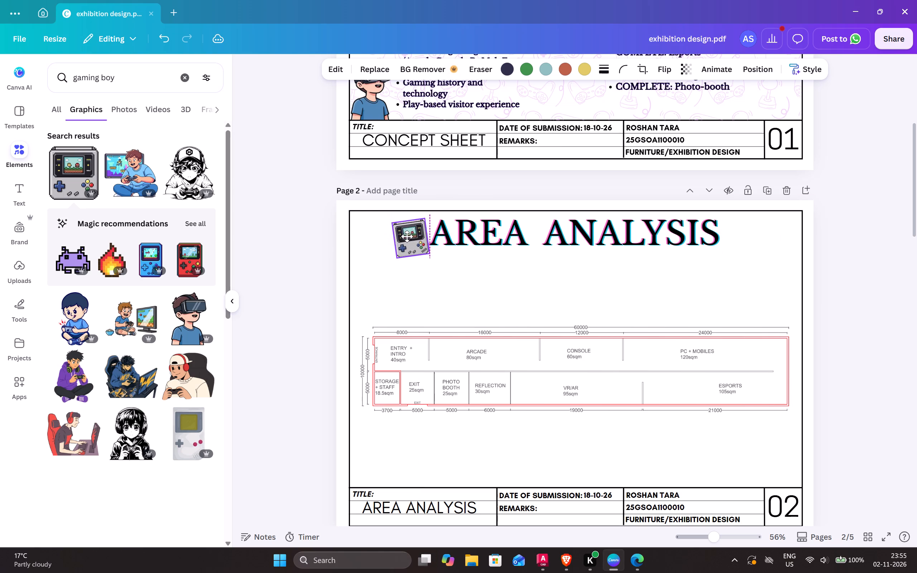
{"action": "left_click", "coordinate": [851, 235]}
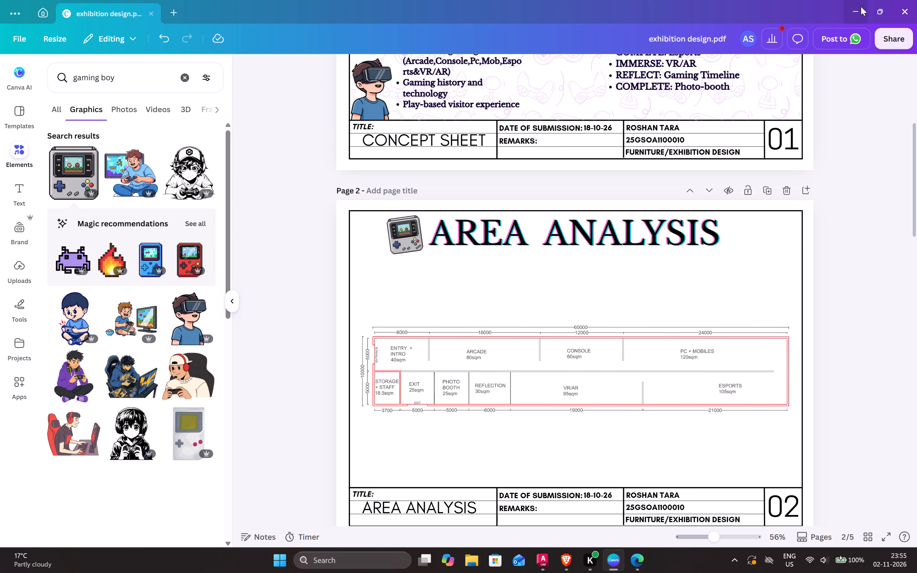
Delete the handheld console graphic after "(Evolution of Gaming)" on the concept sheet.
{"action": "left_click", "coordinate": [236, 301]}
{"action": "scroll", "coordinate": [392, 220], "scroll_direction": "up", "scroll_amount": 4}
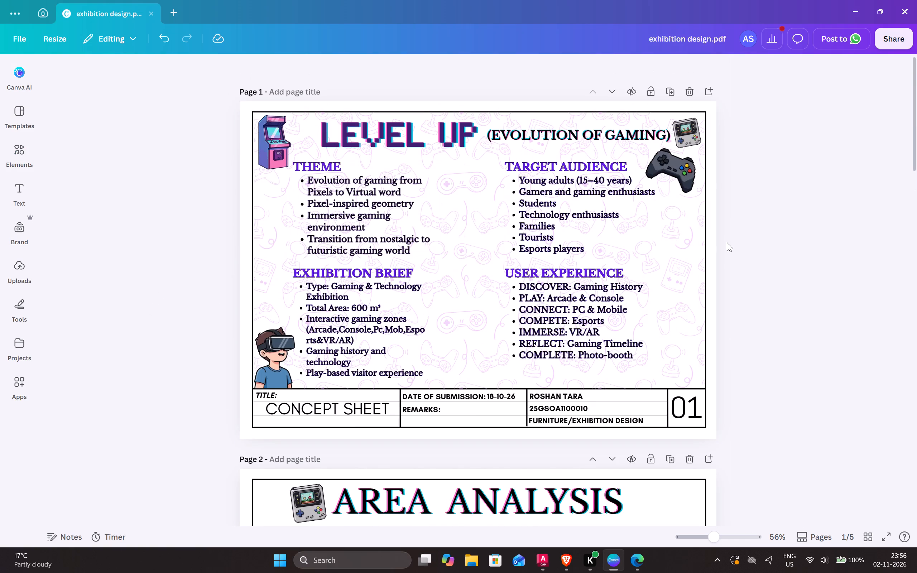
{"action": "left_click", "coordinate": [693, 133]}
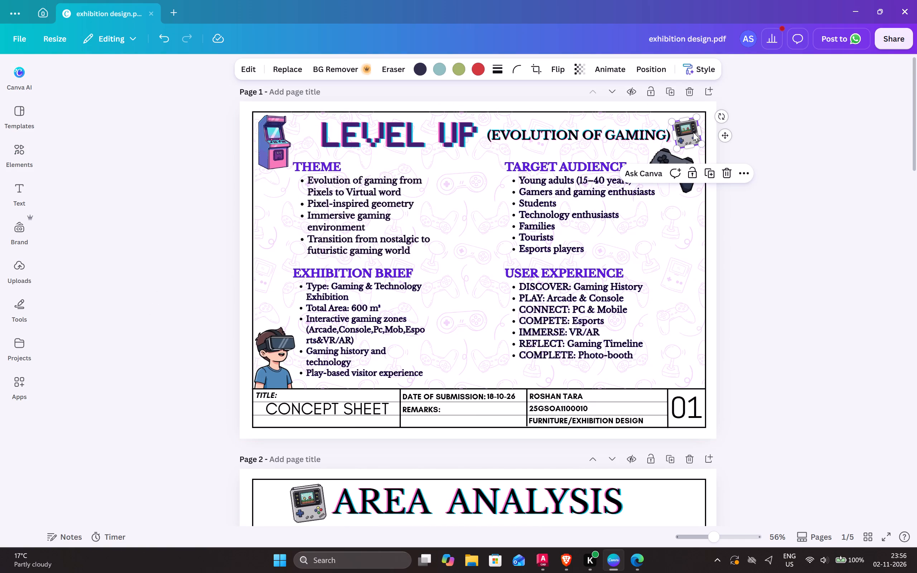
{"action": "left_click", "coordinate": [760, 220]}
{"action": "left_click", "coordinate": [690, 135]}
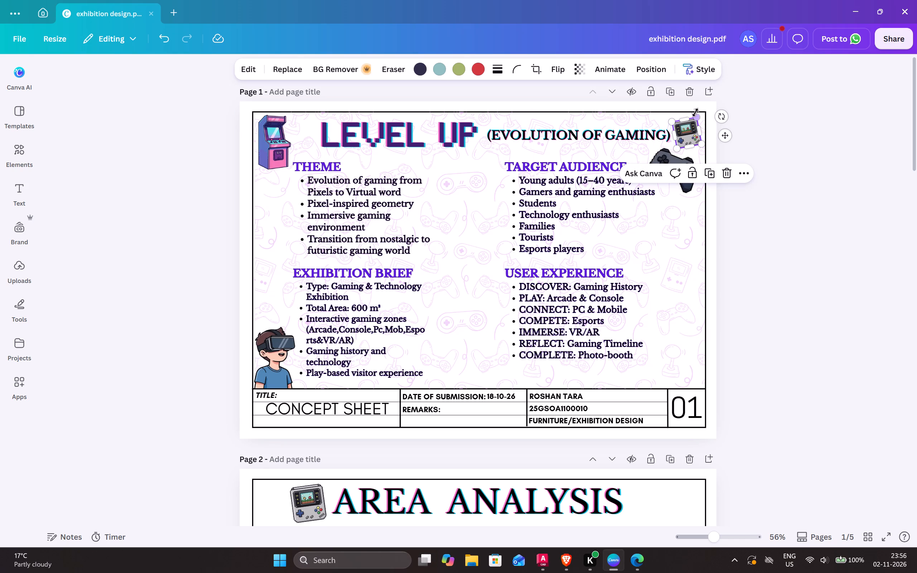
{"action": "left_click", "coordinate": [729, 174]}
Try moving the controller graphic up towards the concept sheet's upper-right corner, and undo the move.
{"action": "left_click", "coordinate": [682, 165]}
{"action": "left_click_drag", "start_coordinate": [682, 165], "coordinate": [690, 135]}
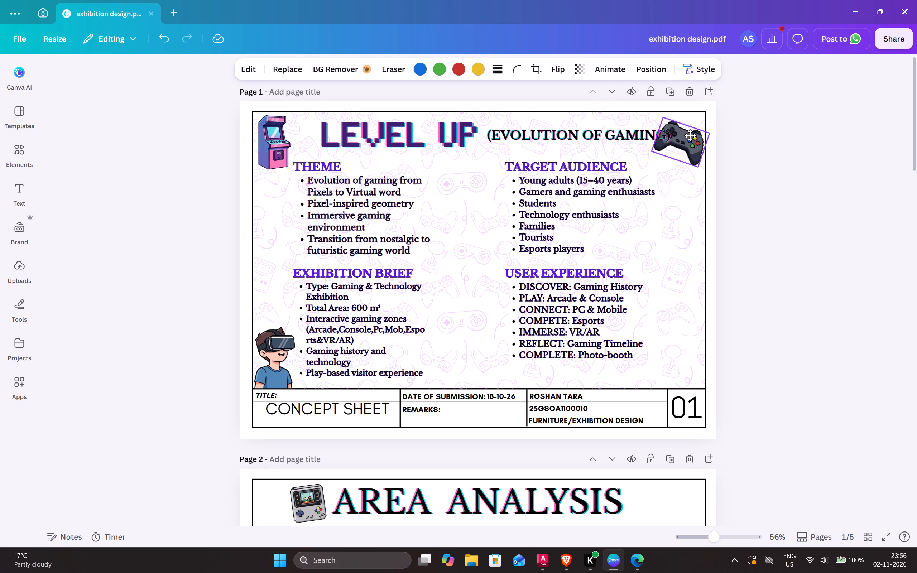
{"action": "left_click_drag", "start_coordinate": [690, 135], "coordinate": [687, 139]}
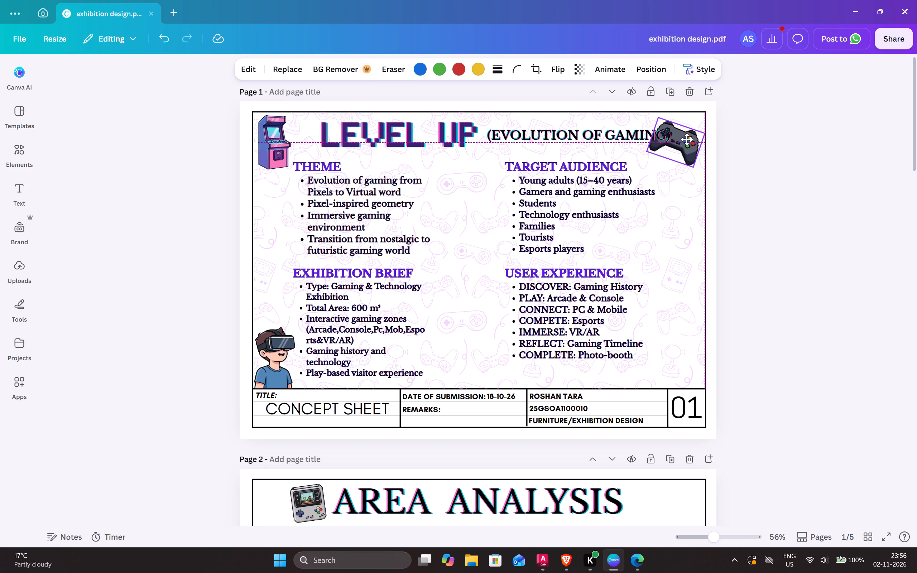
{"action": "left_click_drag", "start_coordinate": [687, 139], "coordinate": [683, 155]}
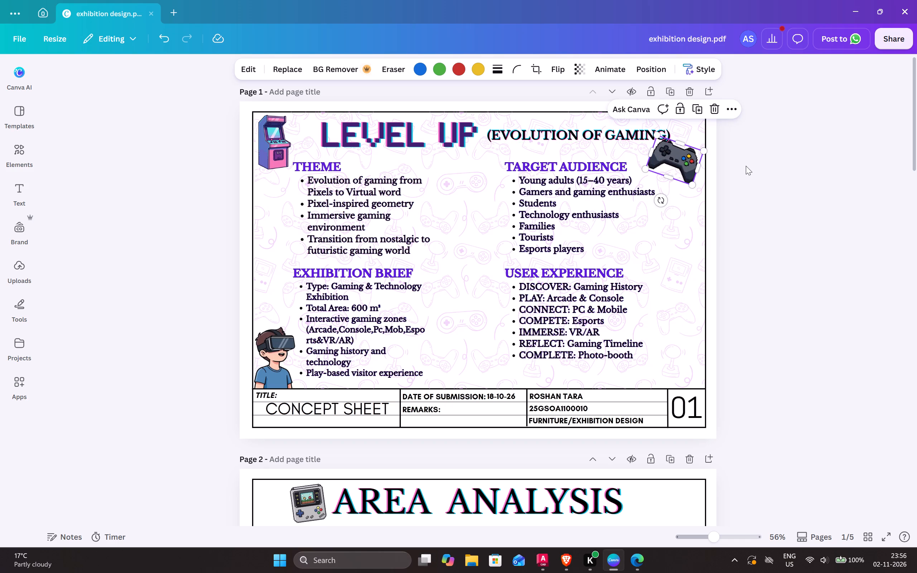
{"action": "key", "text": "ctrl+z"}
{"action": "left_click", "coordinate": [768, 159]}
Add the recently used gaming doodle pattern to the Area Analysis sheet, aligned to the frame's upper-left corner and resting on the title block.
{"action": "scroll", "coordinate": [722, 259], "scroll_direction": "down", "scroll_amount": 7}
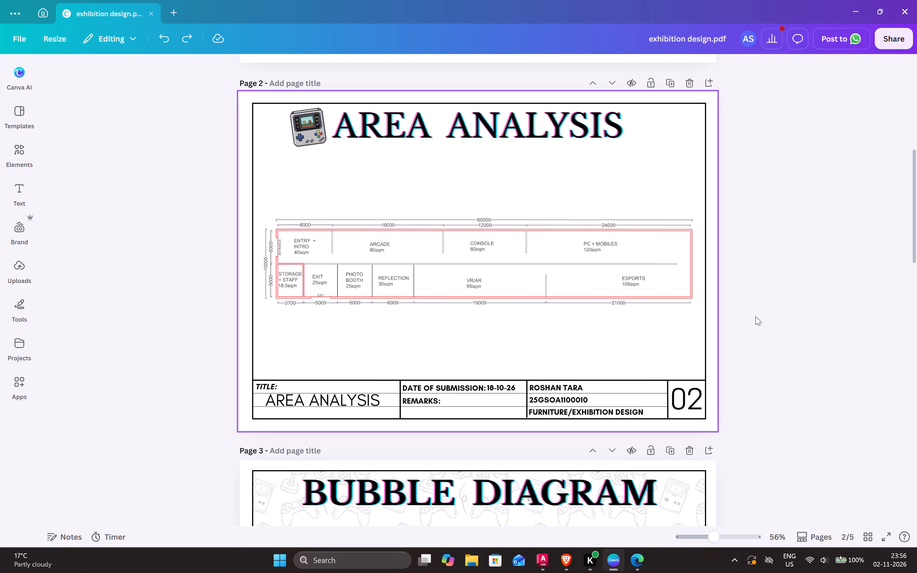
{"action": "scroll", "coordinate": [752, 318], "scroll_direction": "down", "scroll_amount": 2}
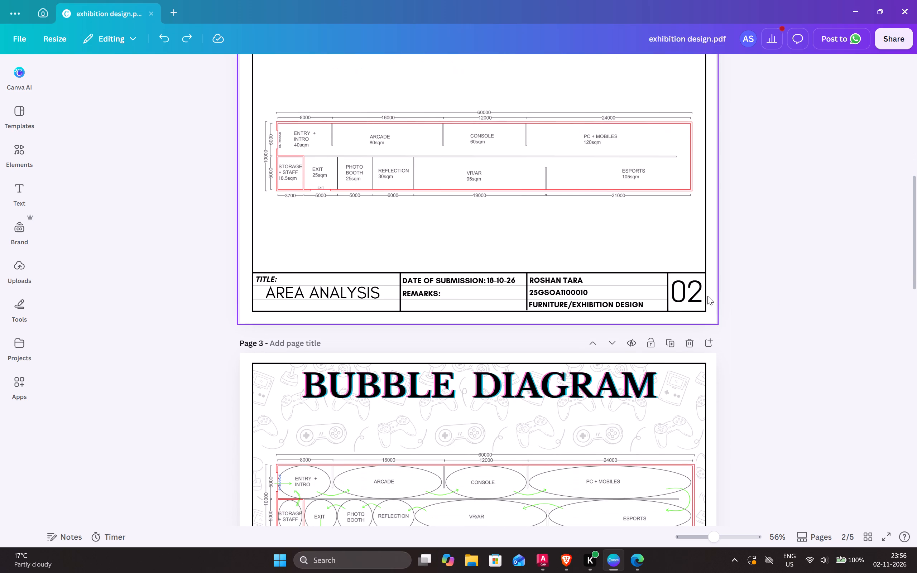
{"action": "scroll", "coordinate": [755, 231], "scroll_direction": "up", "scroll_amount": 3}
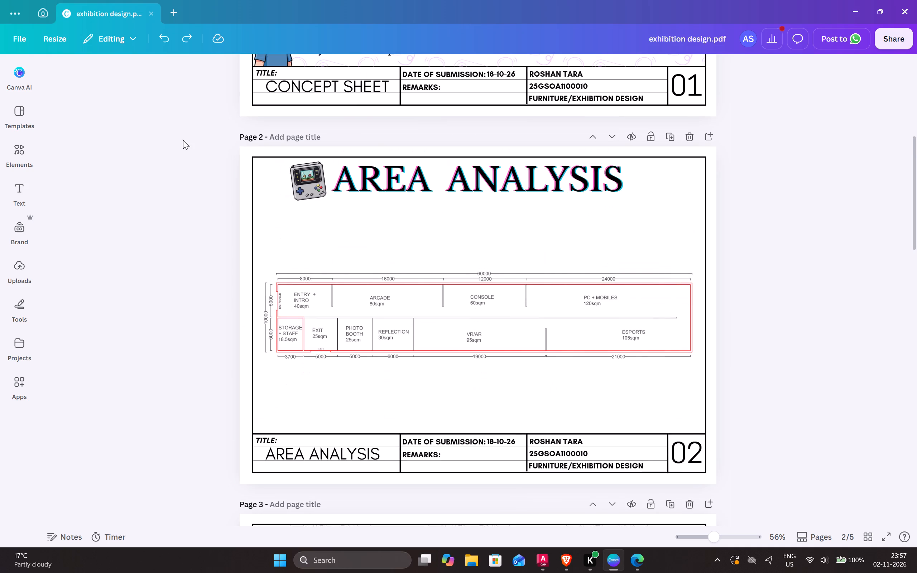
{"action": "left_click", "coordinate": [20, 155]}
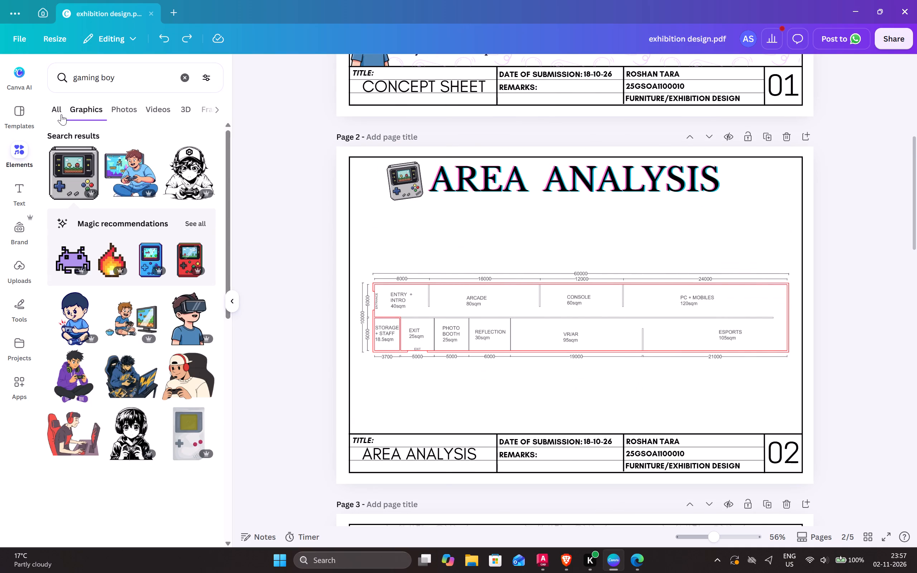
{"action": "left_click", "coordinate": [61, 111]}
{"action": "left_click", "coordinate": [185, 82]}
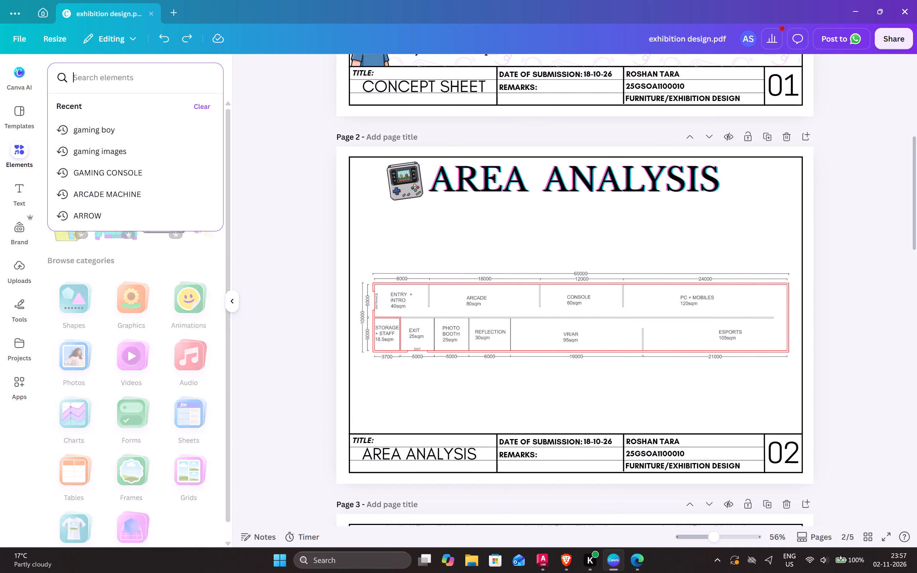
{"action": "left_click", "coordinate": [136, 252]}
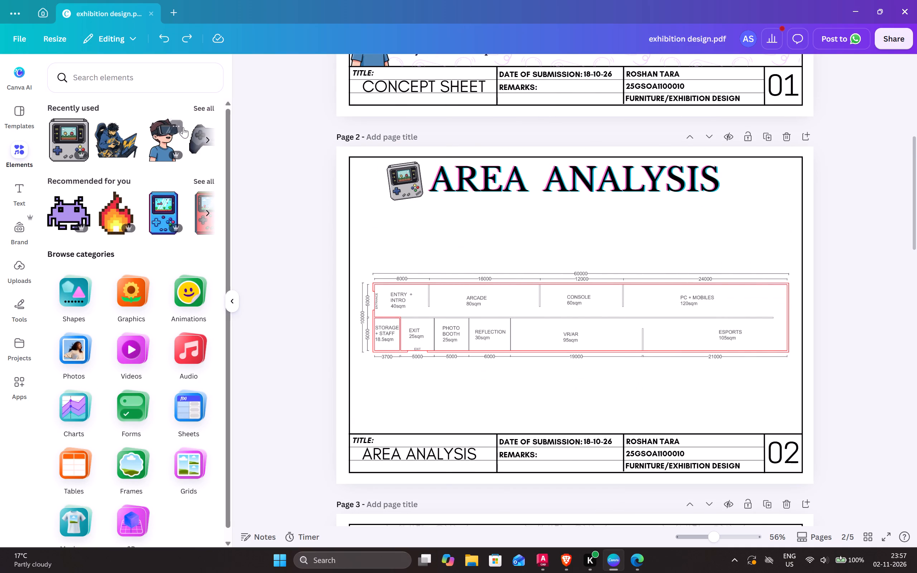
{"action": "left_click", "coordinate": [202, 105]}
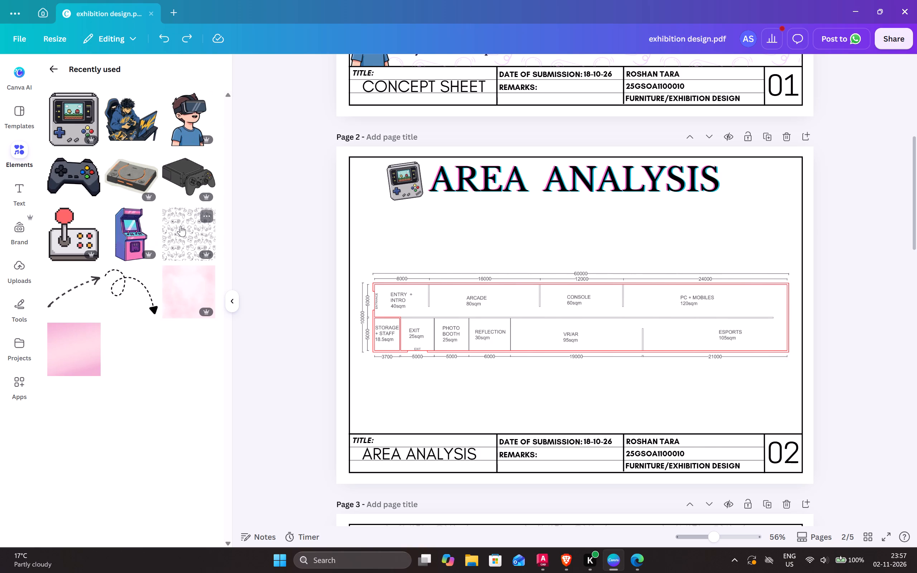
{"action": "left_click", "coordinate": [181, 226]}
{"action": "left_click_drag", "start_coordinate": [538, 244], "coordinate": [504, 227]}
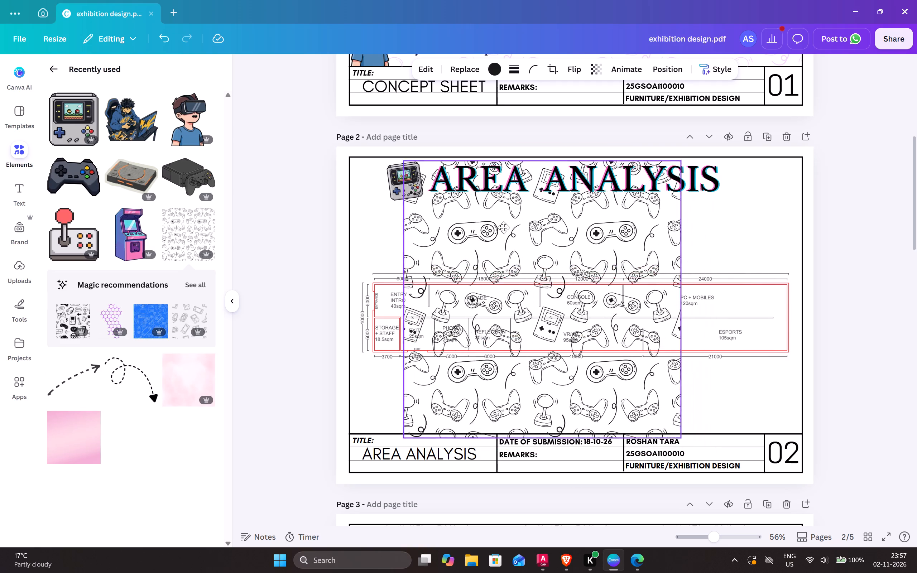
{"action": "left_click_drag", "start_coordinate": [504, 227], "coordinate": [451, 225]}
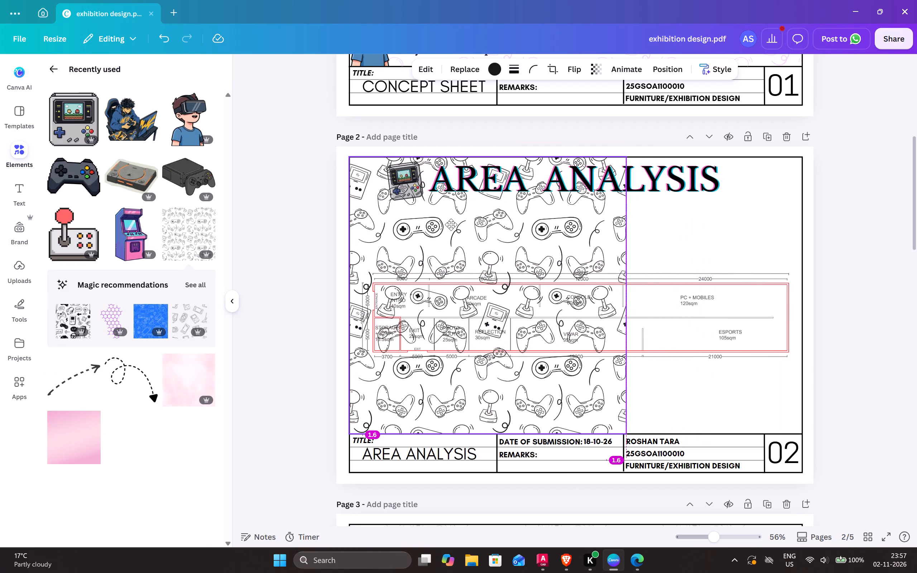
{"action": "left_click_drag", "start_coordinate": [451, 225], "coordinate": [451, 224]}
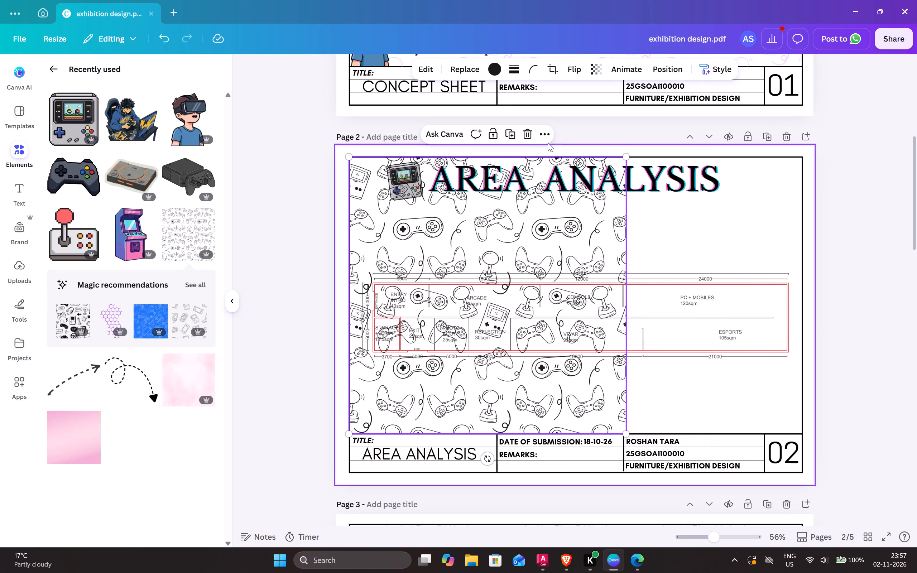
Duplicate the gaming doodle pattern on the Area Analysis sheet and place the copy beside the original, level with it, covering the sheet's right part.
{"action": "left_click", "coordinate": [549, 135]}
{"action": "left_click", "coordinate": [576, 215]}
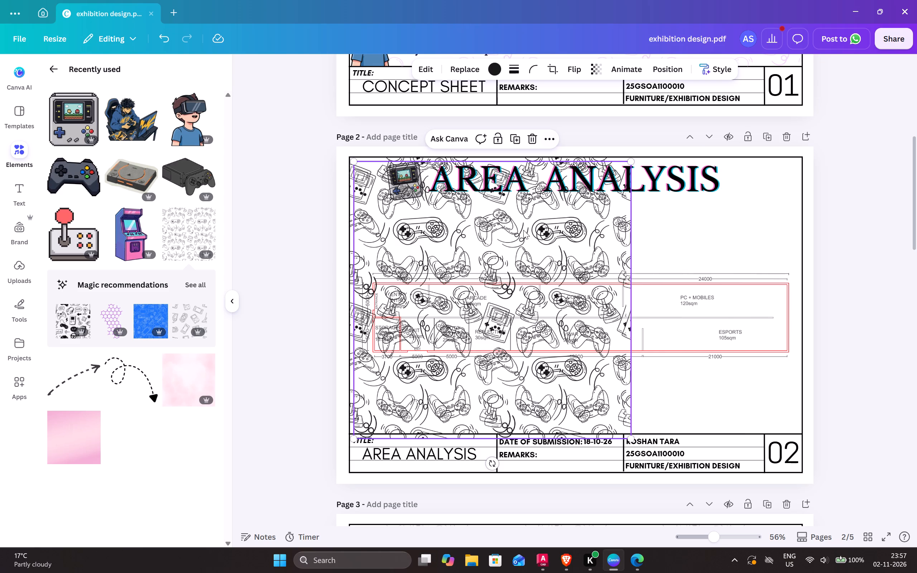
{"action": "left_click_drag", "start_coordinate": [523, 230], "coordinate": [789, 226]}
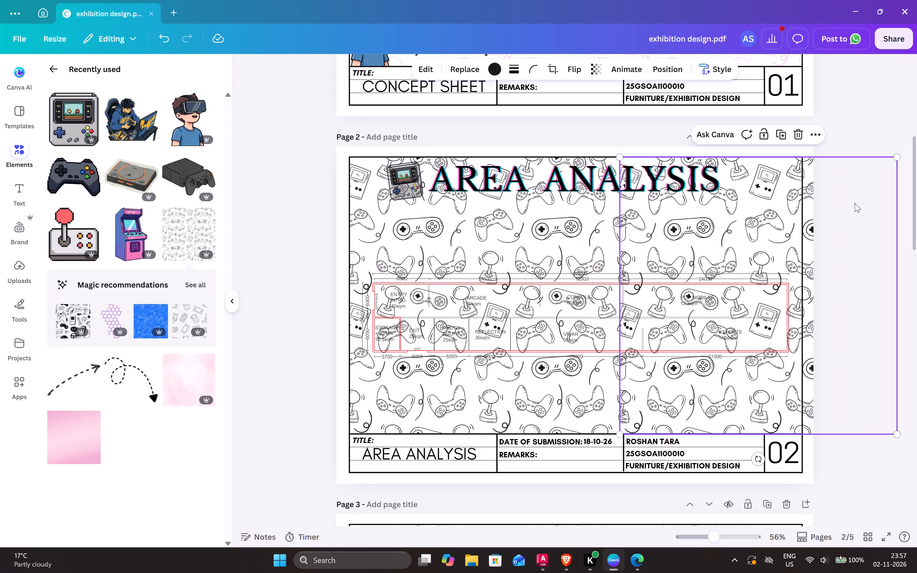
Crop the overhanging right side of the duplicated pattern back to the Area Analysis sheet's frame.
{"action": "left_click", "coordinate": [556, 70]}
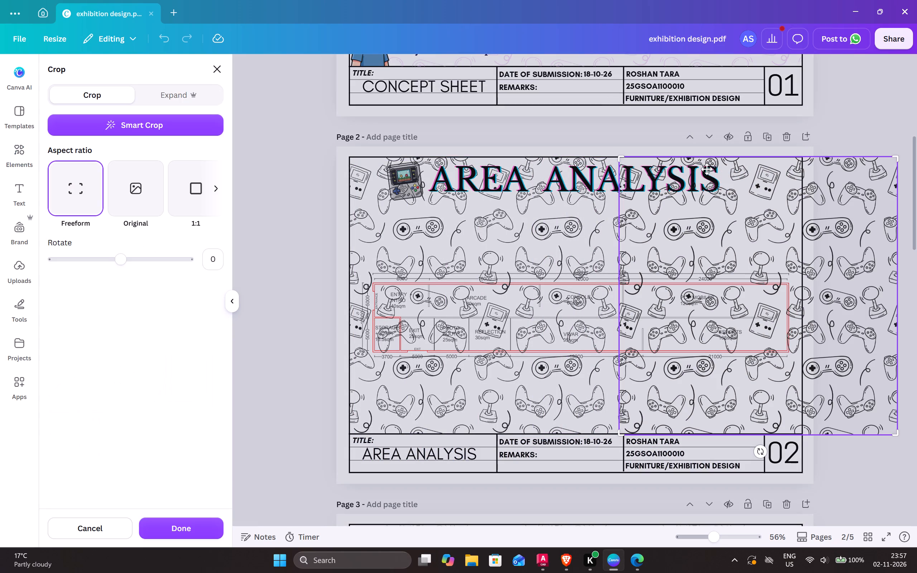
{"action": "left_click_drag", "start_coordinate": [893, 160], "coordinate": [810, 160]}
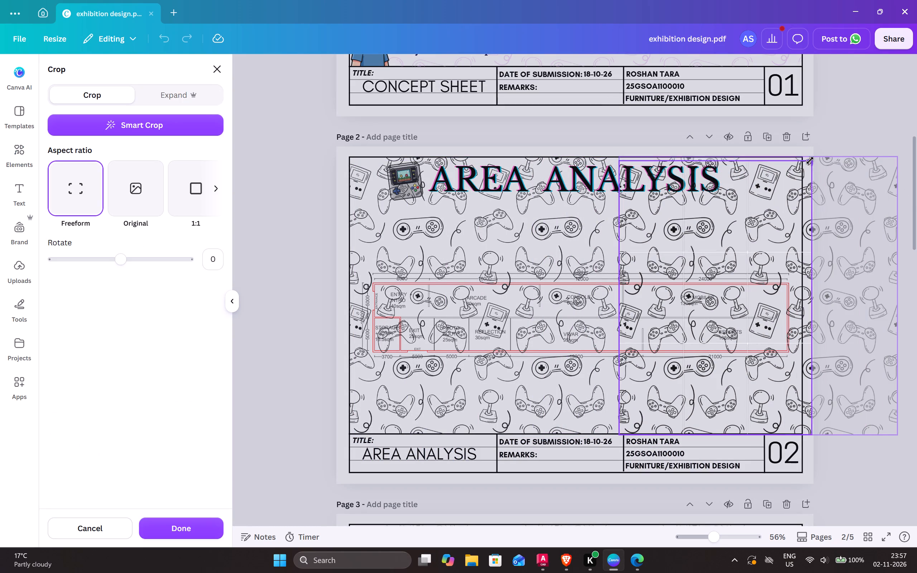
{"action": "left_click_drag", "start_coordinate": [810, 160], "coordinate": [802, 158]}
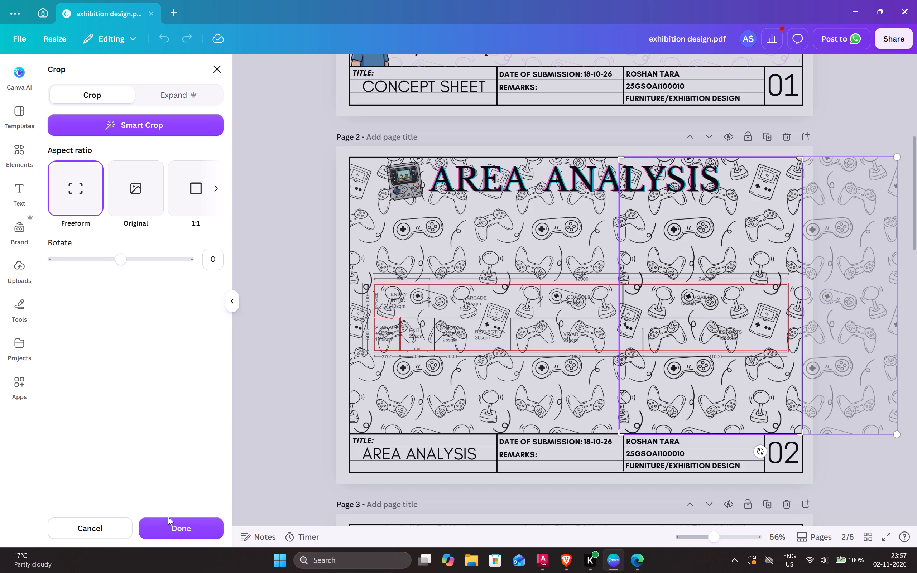
{"action": "left_click", "coordinate": [164, 521]}
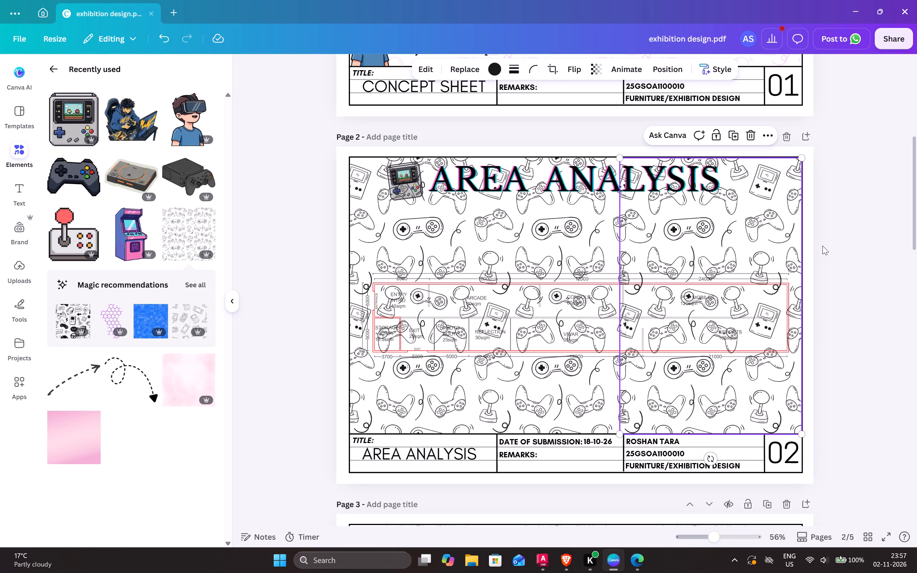
{"action": "left_click", "coordinate": [823, 245]}
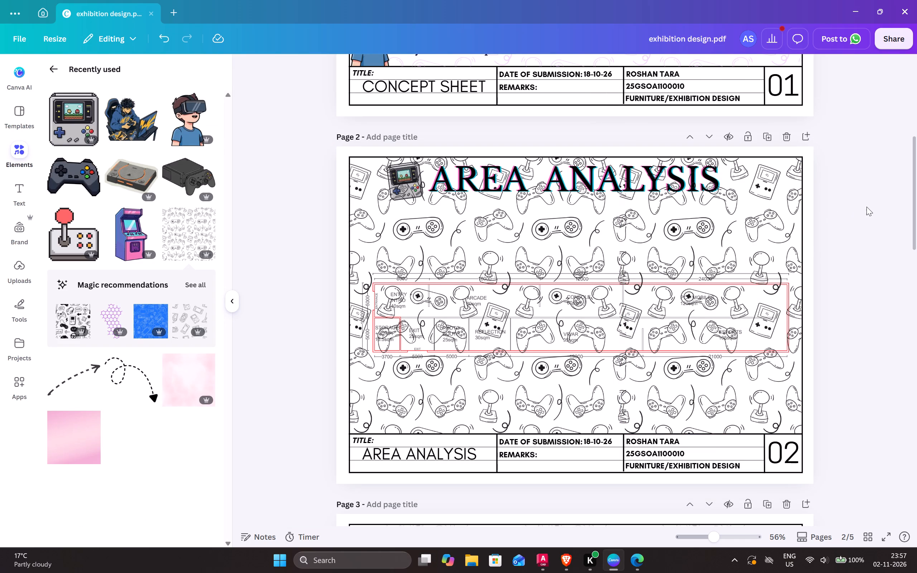
Shift the duplicated pattern slightly right so its left edge meets the original pattern without overlapping, keeping both level.
{"action": "left_click_drag", "start_coordinate": [724, 222], "coordinate": [733, 220]}
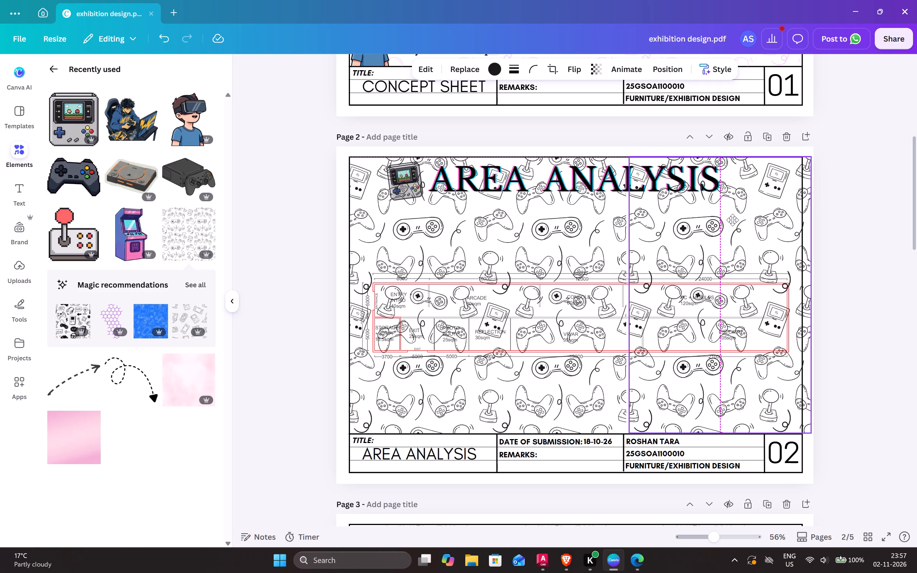
{"action": "left_click_drag", "start_coordinate": [733, 220], "coordinate": [731, 219]}
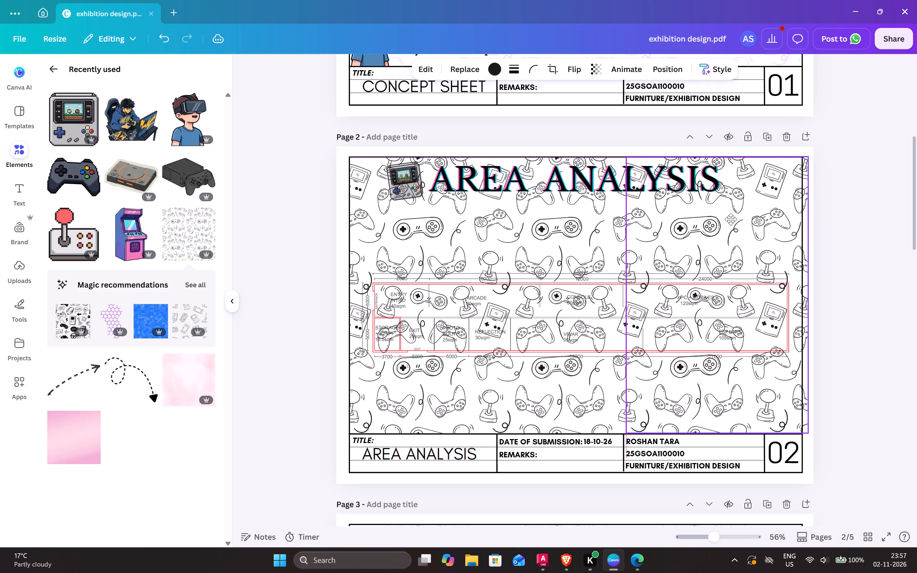
{"action": "left_click_drag", "start_coordinate": [731, 219], "coordinate": [731, 220]}
{"action": "left_click_drag", "start_coordinate": [731, 220], "coordinate": [731, 221]}
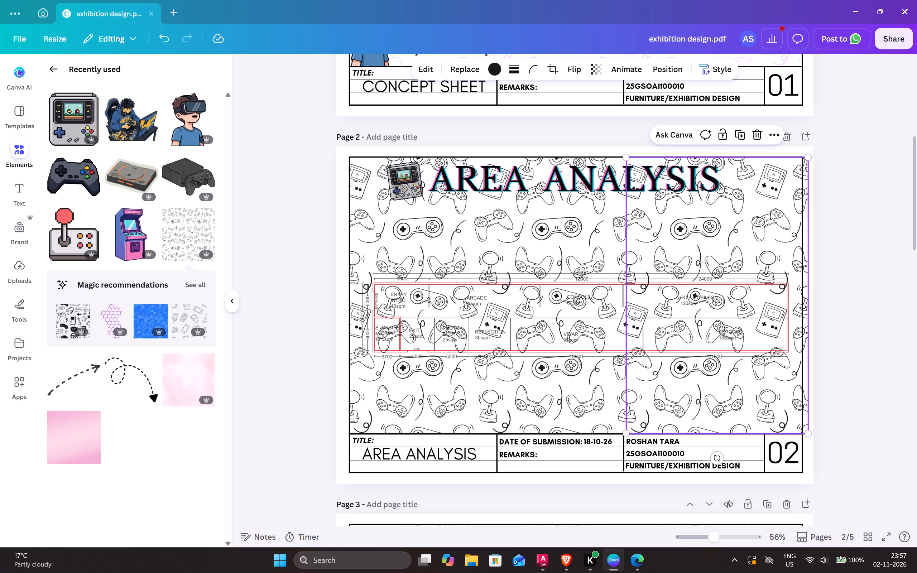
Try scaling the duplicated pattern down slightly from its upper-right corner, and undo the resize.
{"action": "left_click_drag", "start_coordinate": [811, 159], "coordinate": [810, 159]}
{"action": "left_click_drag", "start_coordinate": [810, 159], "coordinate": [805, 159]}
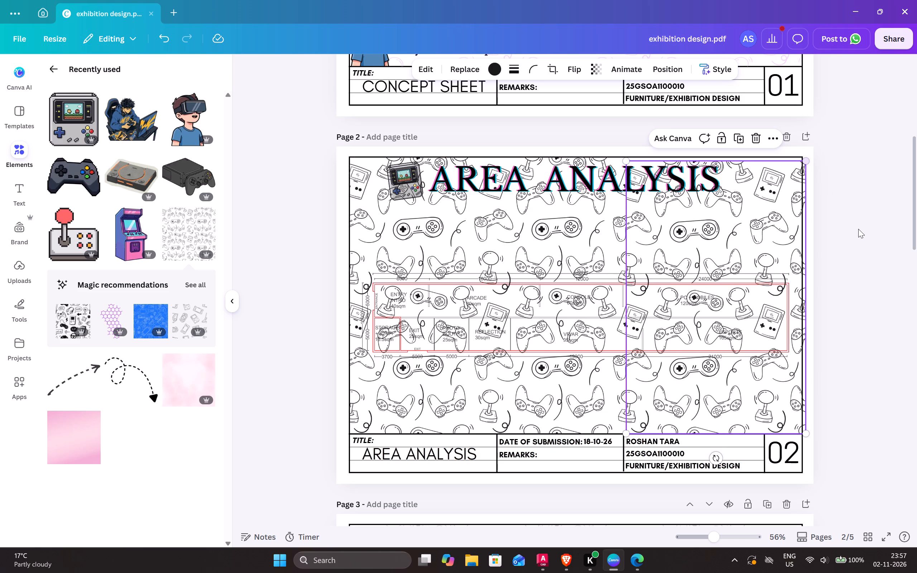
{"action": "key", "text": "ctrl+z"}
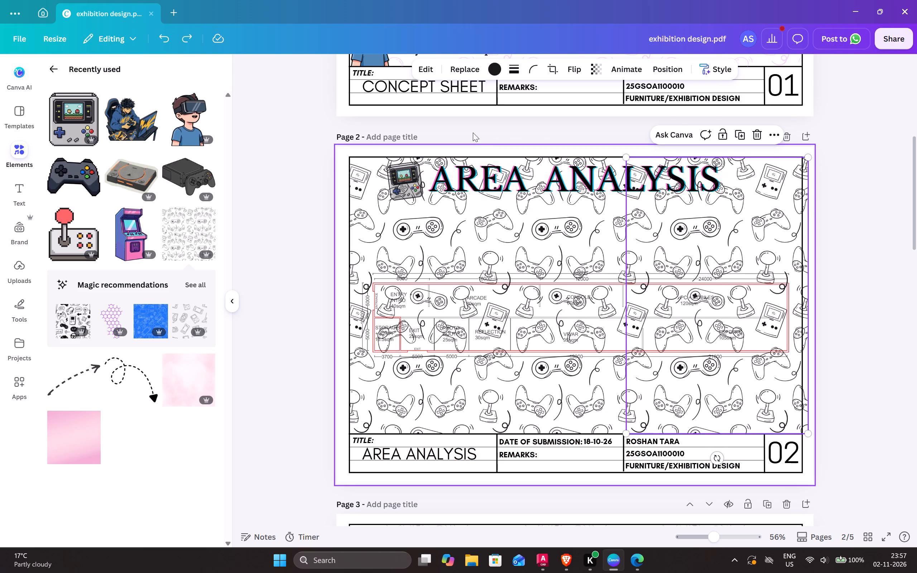
Crop the duplicated pattern's right side again so it ends flush with the sheet frame's right edge.
{"action": "left_click", "coordinate": [553, 69]}
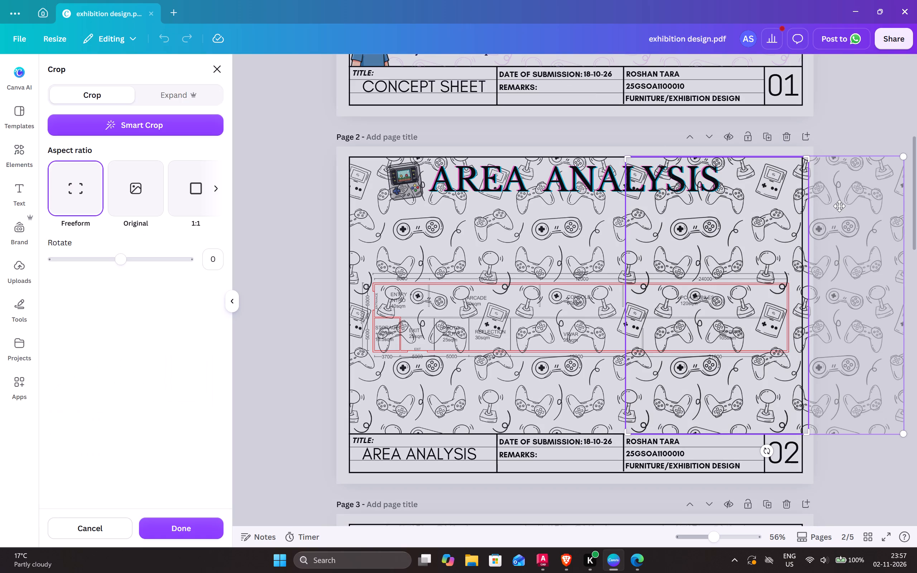
{"action": "left_click_drag", "start_coordinate": [811, 160], "coordinate": [805, 157]}
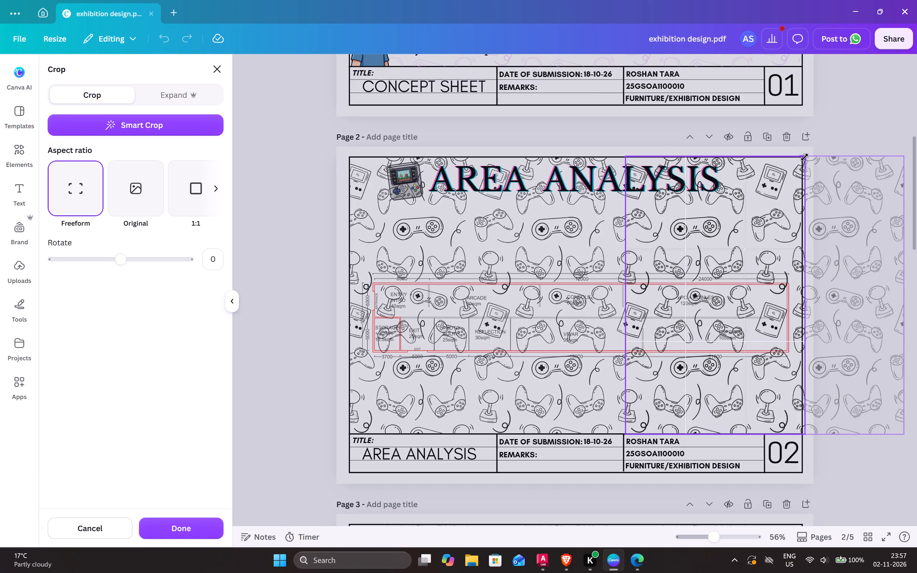
{"action": "left_click_drag", "start_coordinate": [805, 157], "coordinate": [802, 156]}
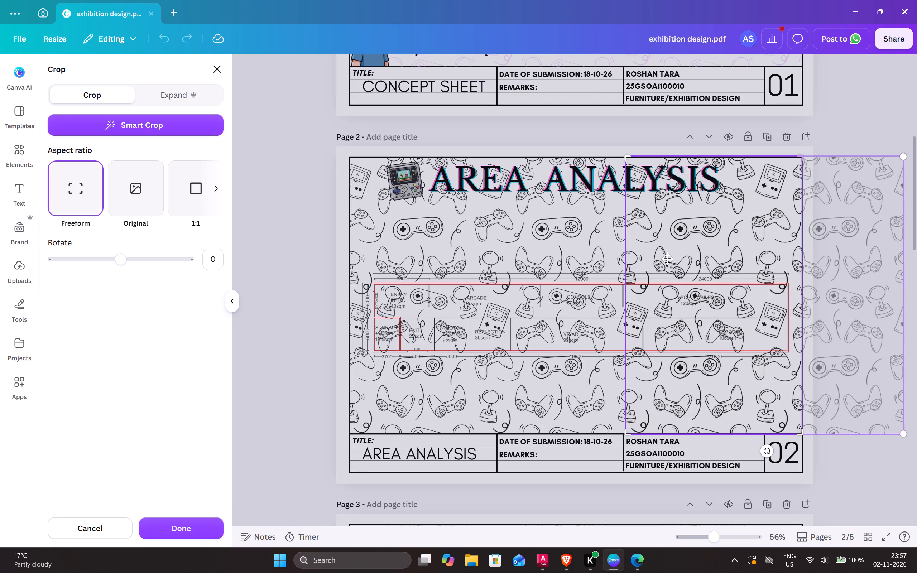
{"action": "left_click", "coordinate": [193, 523]}
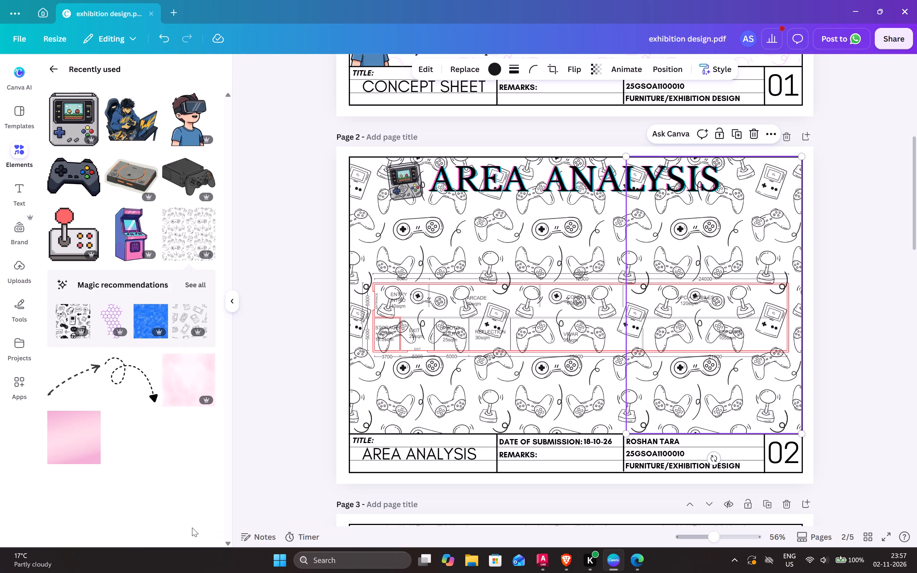
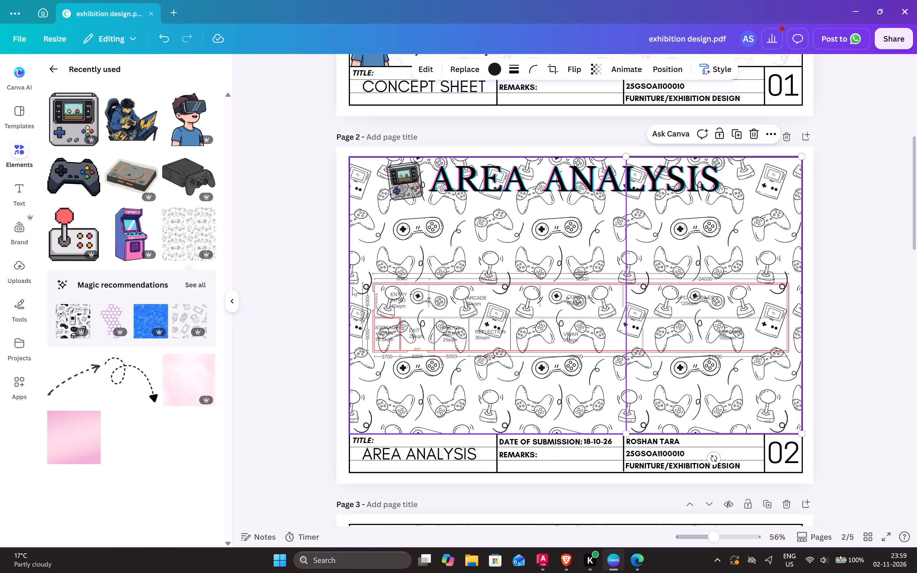
Set the transparency of the duplicated pattern covering the right part of the Area Analysis sheet to 20.
{"action": "left_click", "coordinate": [594, 72]}
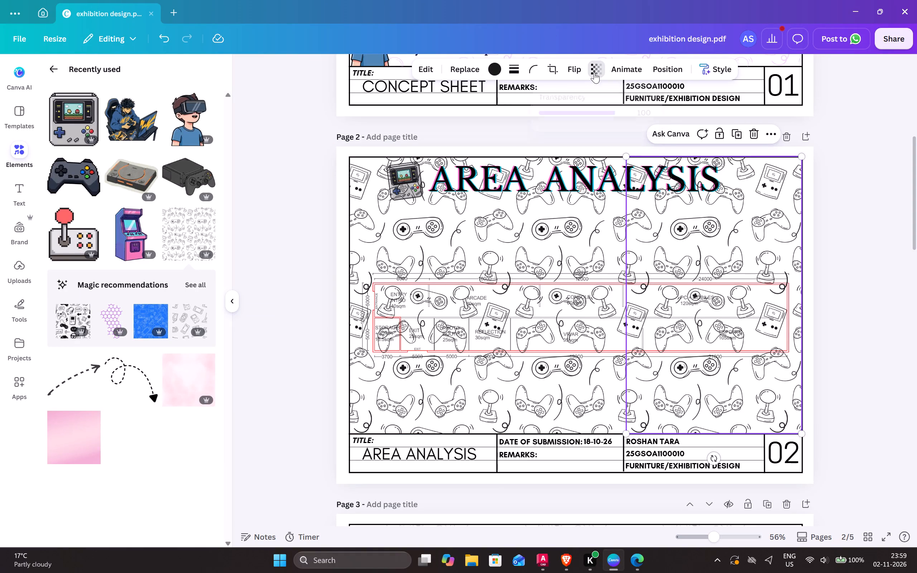
{"action": "left_click", "coordinate": [644, 109]}
{"action": "type", "text": "20"}
{"action": "key", "text": "Return"}
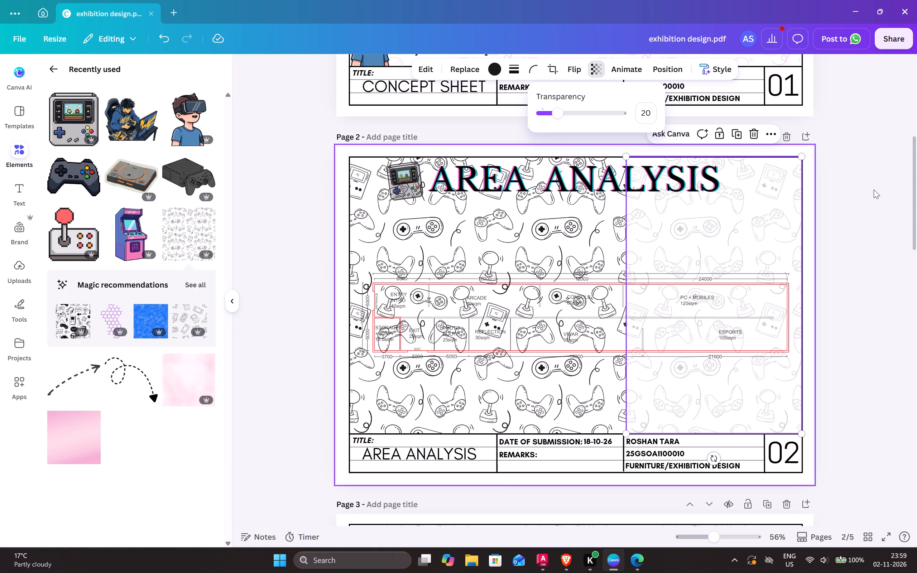
{"action": "left_click", "coordinate": [873, 189]}
Compare with the Concept Sheet's background and check the transparency setting of the Bubble Diagram sheet's right-hand pattern.
{"action": "scroll", "coordinate": [838, 129], "scroll_direction": "up", "scroll_amount": 4}
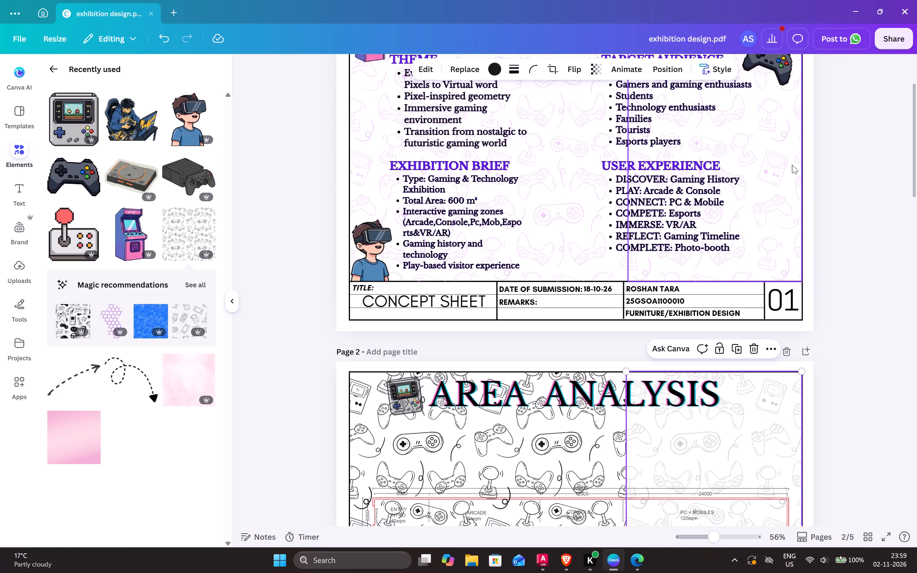
{"action": "scroll", "coordinate": [817, 173], "scroll_direction": "down", "scroll_amount": 10}
{"action": "left_click", "coordinate": [777, 265]}
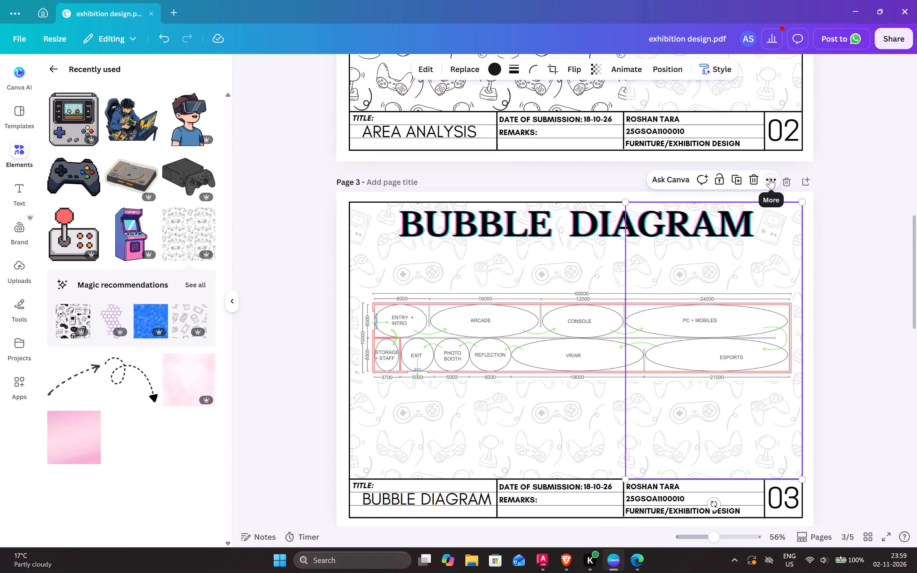
{"action": "left_click", "coordinate": [598, 69]}
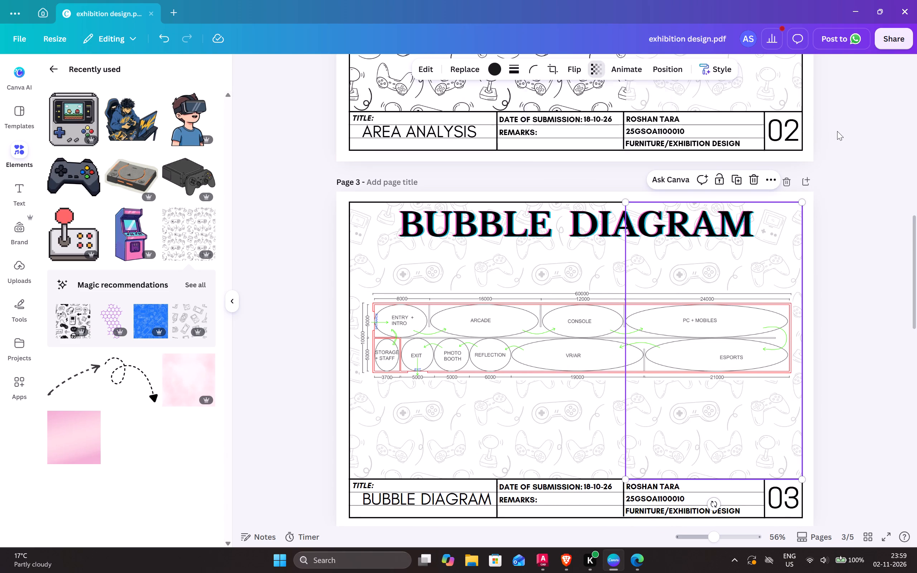
{"action": "left_click", "coordinate": [837, 131]}
Set the transparency of the original pattern covering the left part of the Area Analysis sheet to 20.
{"action": "scroll", "coordinate": [837, 131], "scroll_direction": "up", "scroll_amount": 6}
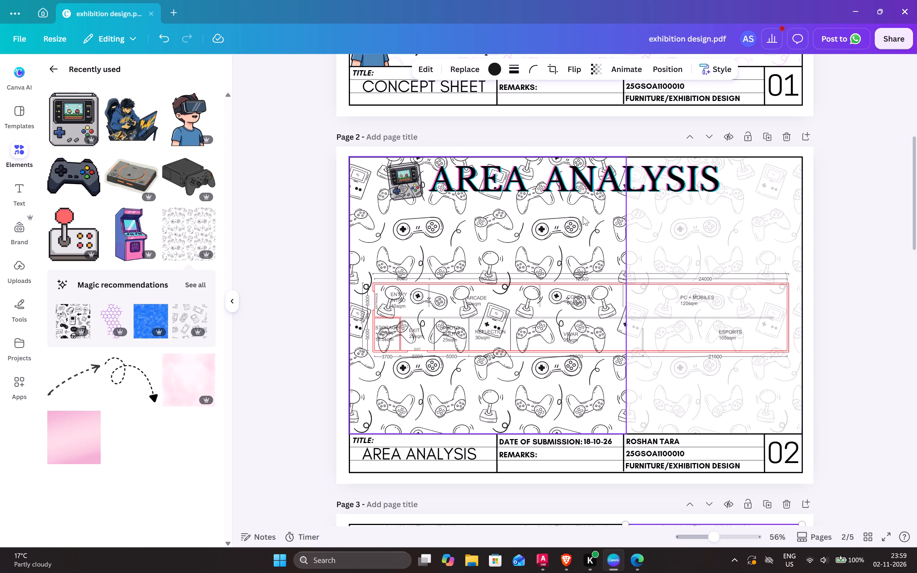
{"action": "left_click", "coordinate": [568, 217]}
{"action": "left_click", "coordinate": [597, 66]}
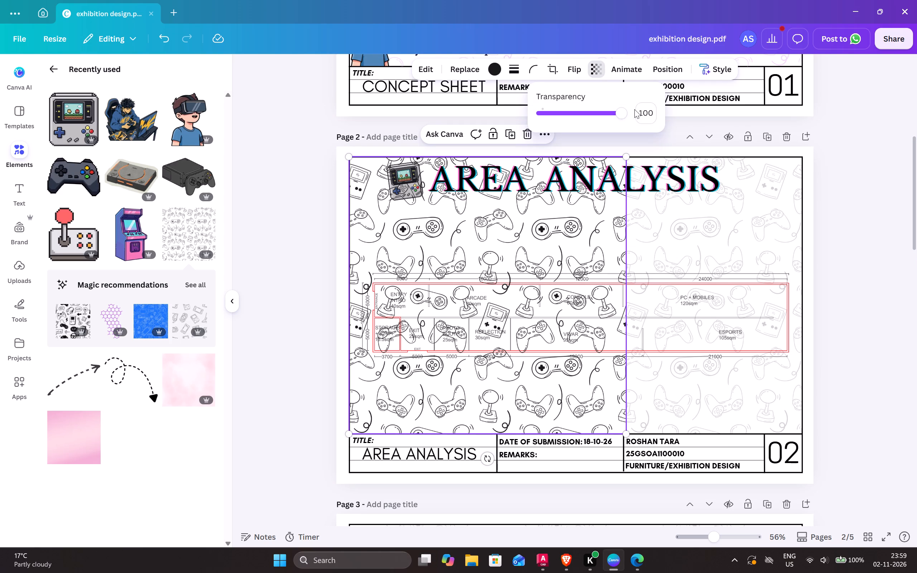
{"action": "left_click", "coordinate": [646, 116]}
{"action": "type", "text": "20"}
{"action": "key", "text": "Return"}
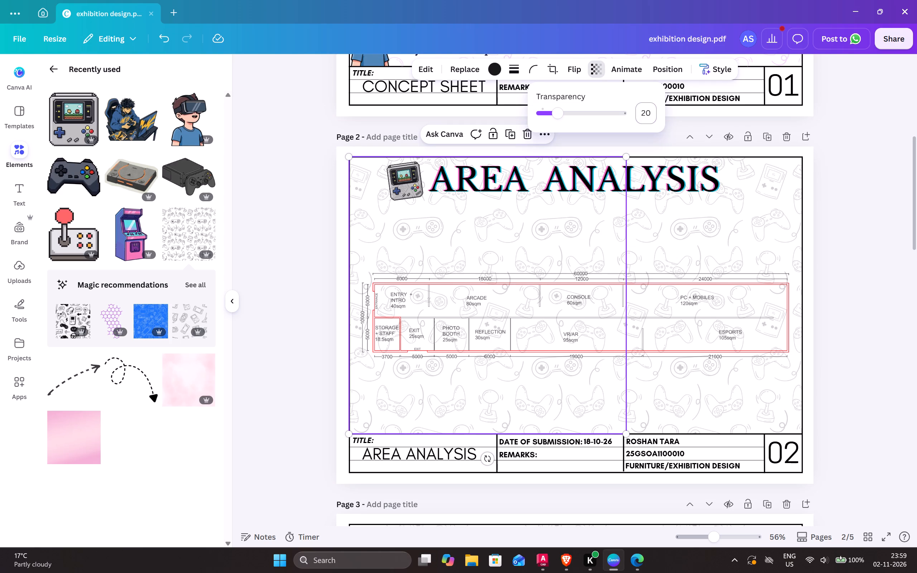
{"action": "left_click", "coordinate": [572, 236]}
{"action": "left_click", "coordinate": [513, 253]}
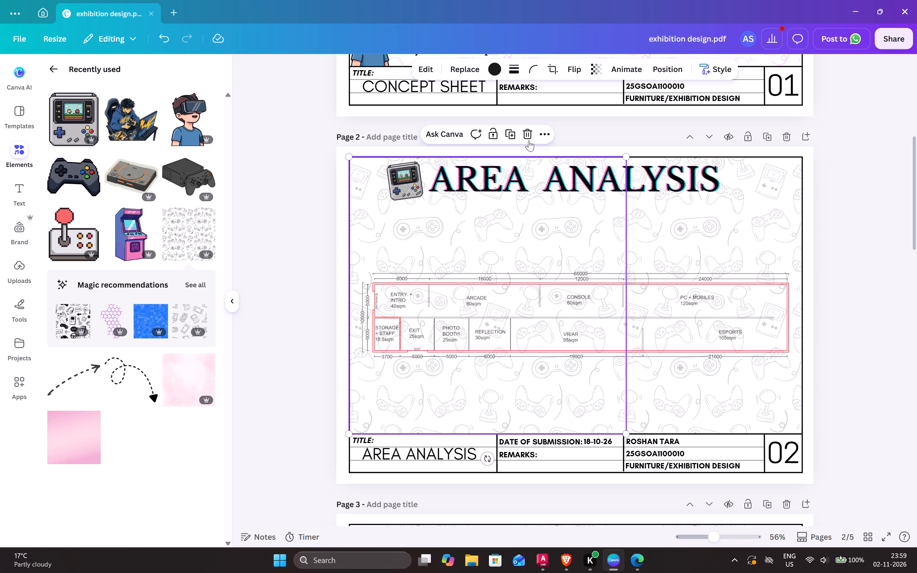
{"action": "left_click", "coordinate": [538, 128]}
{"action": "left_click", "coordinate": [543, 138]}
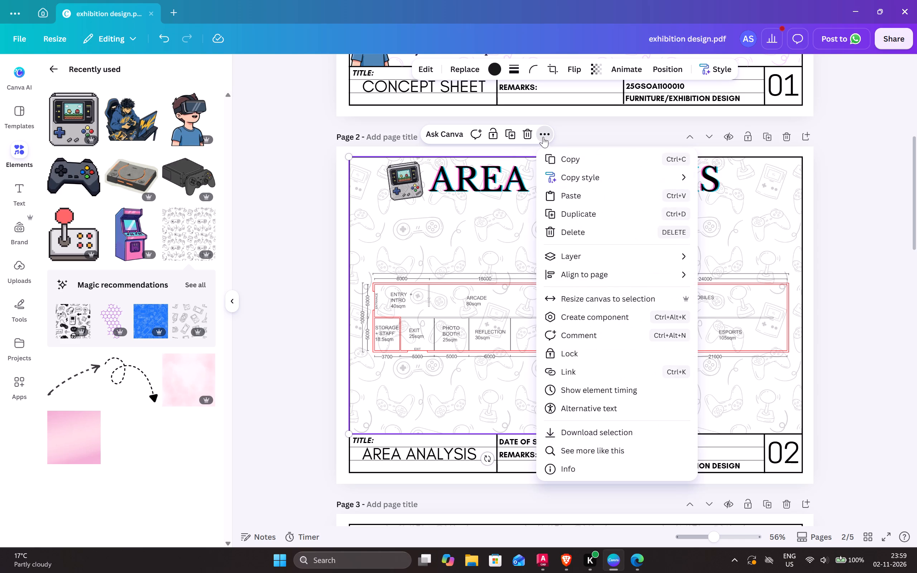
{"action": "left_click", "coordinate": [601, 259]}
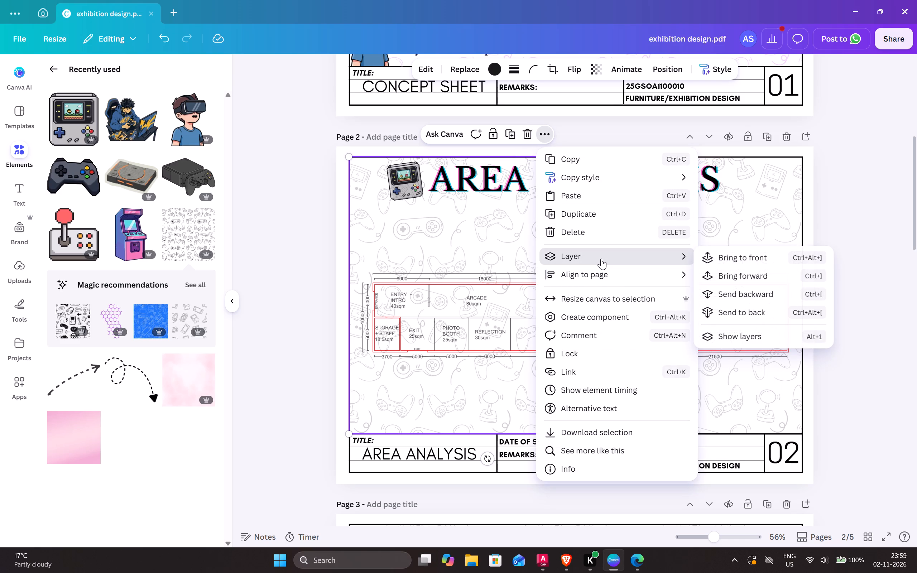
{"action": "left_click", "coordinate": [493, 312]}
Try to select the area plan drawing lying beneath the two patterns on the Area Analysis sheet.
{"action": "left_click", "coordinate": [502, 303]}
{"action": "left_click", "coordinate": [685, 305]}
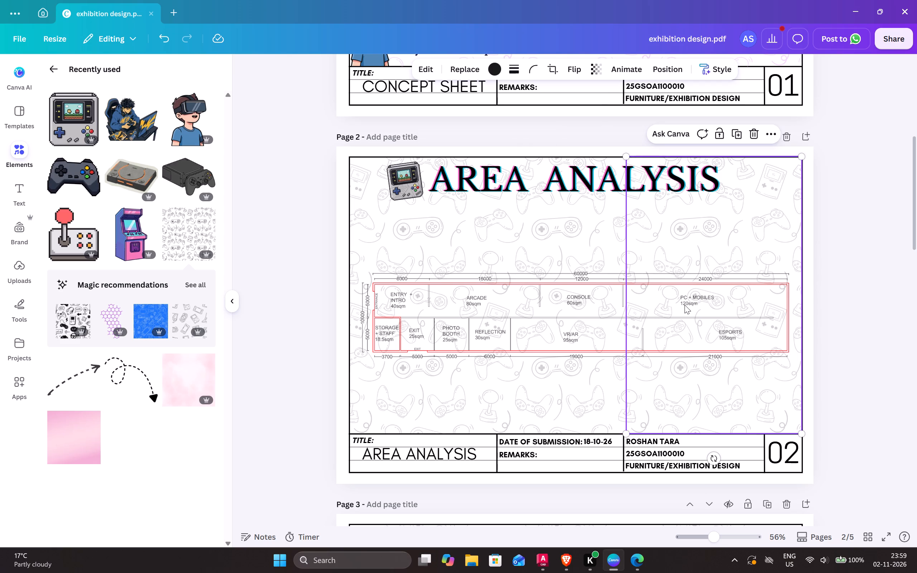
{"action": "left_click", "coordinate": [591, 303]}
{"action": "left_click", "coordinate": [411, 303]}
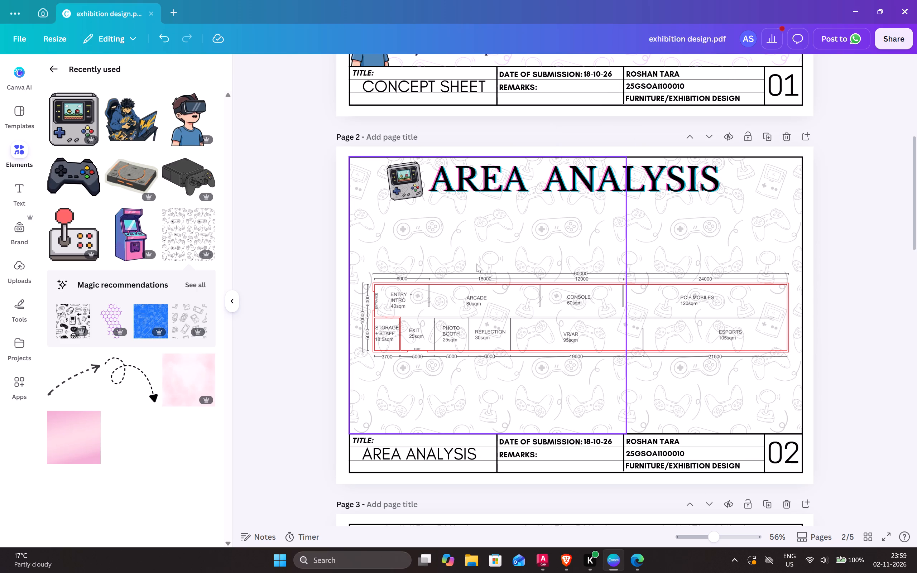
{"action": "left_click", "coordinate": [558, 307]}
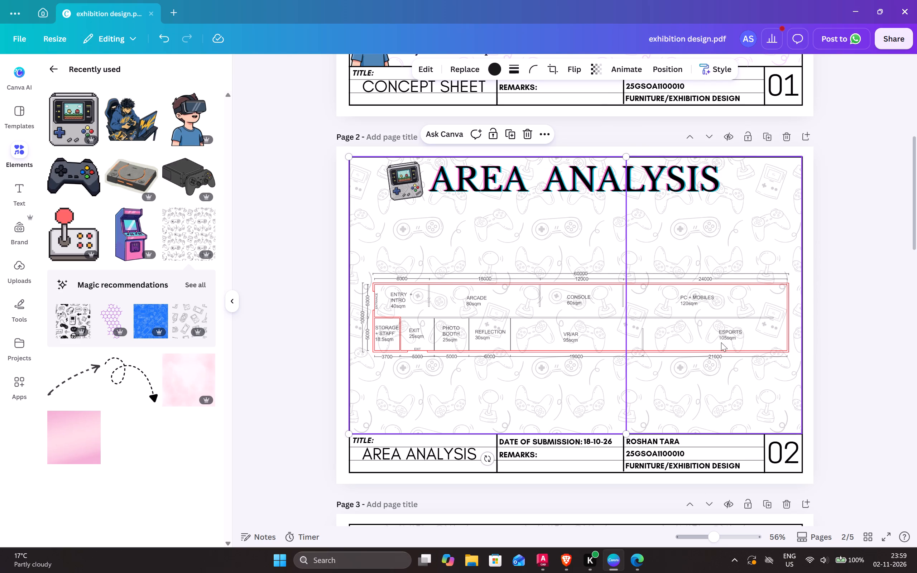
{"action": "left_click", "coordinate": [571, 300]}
Reorder the original left pattern so it sits behind the area plan drawing but in front of the sheet background.
{"action": "left_click", "coordinate": [530, 294]}
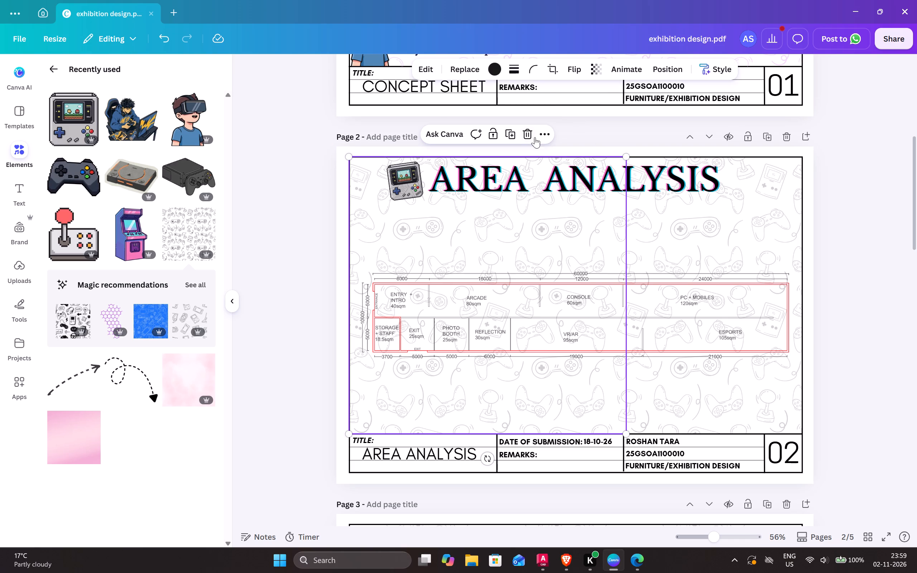
{"action": "left_click", "coordinate": [540, 133]}
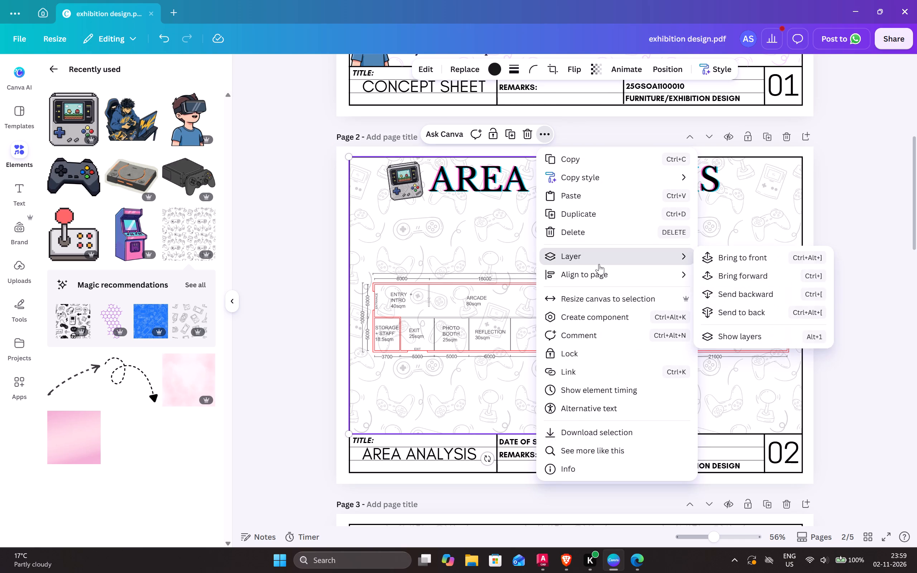
{"action": "left_click", "coordinate": [601, 261]}
{"action": "left_click", "coordinate": [773, 291]}
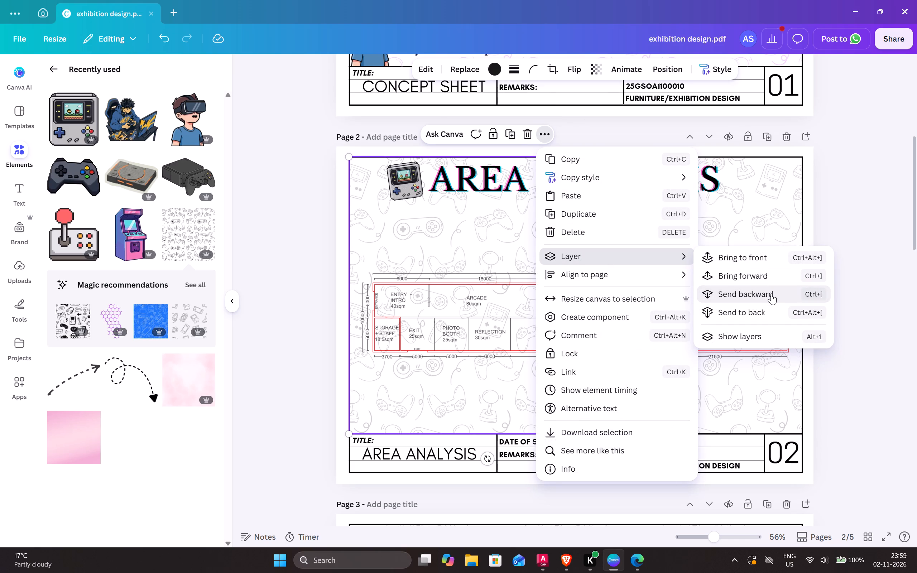
{"action": "left_click", "coordinate": [770, 294]}
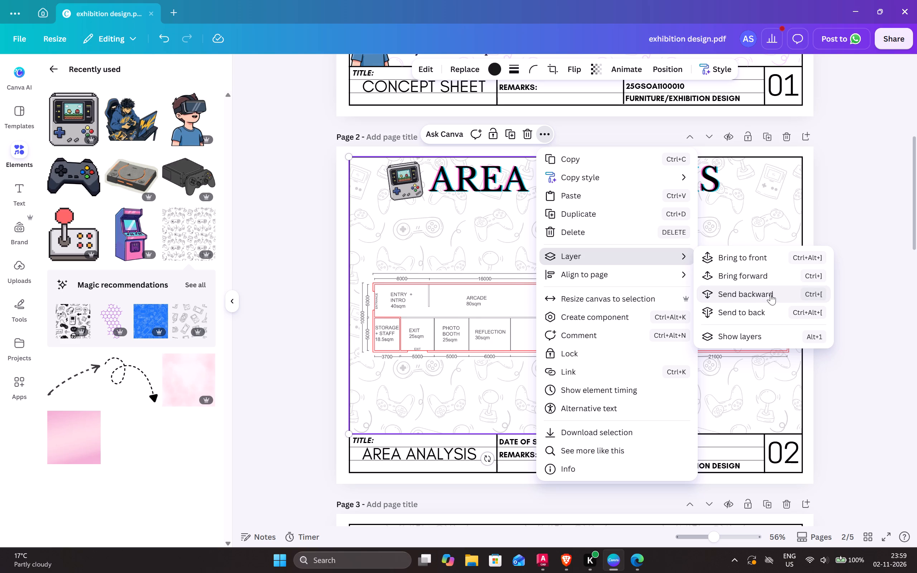
{"action": "left_click", "coordinate": [770, 294]}
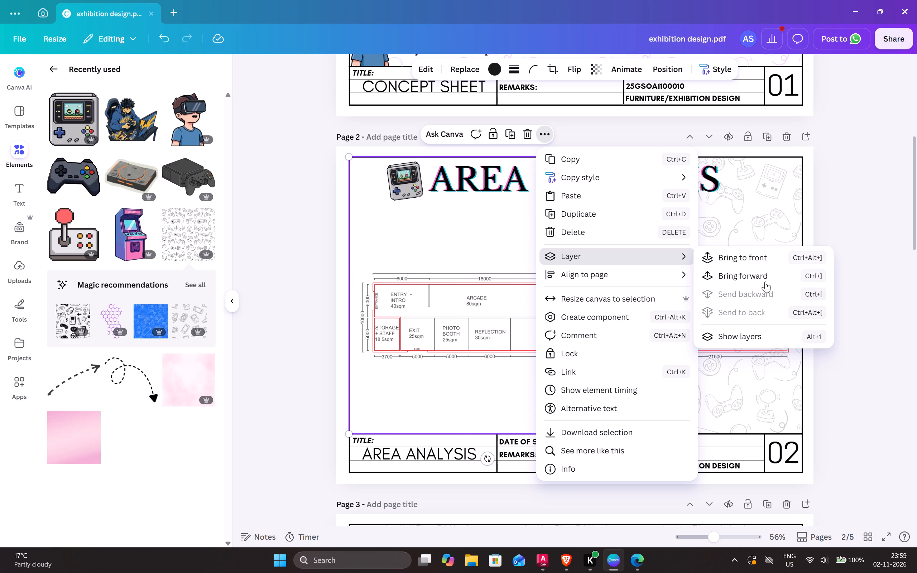
{"action": "left_click", "coordinate": [764, 276]}
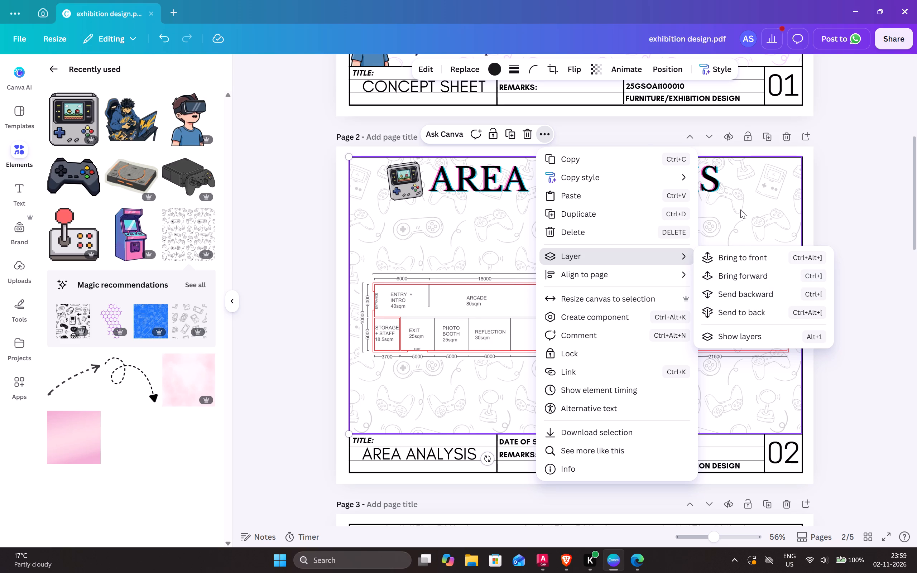
Send the duplicated right pattern backward until it sits behind the area plan drawing, and deselect it.
{"action": "left_click", "coordinate": [737, 200]}
{"action": "left_click", "coordinate": [768, 131]}
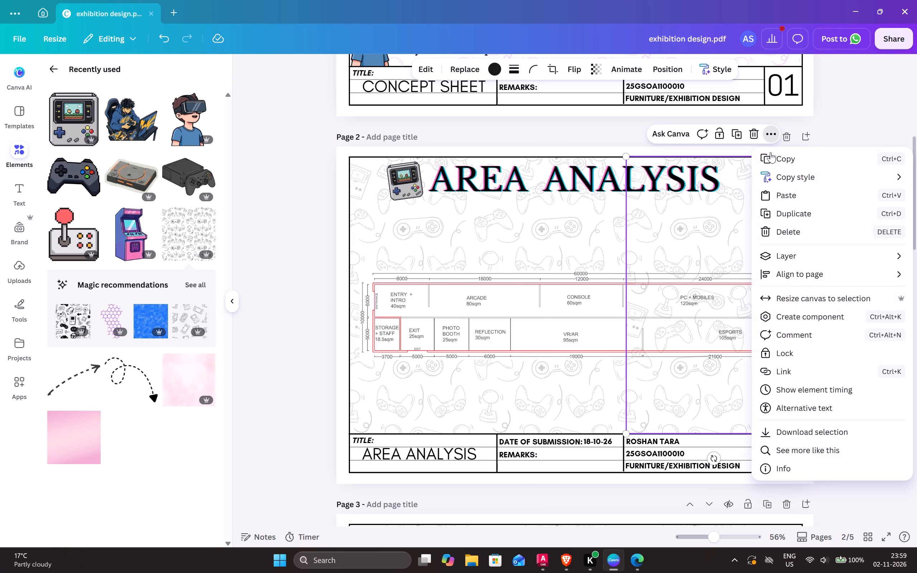
{"action": "left_click", "coordinate": [797, 257]}
{"action": "left_click", "coordinate": [805, 260]}
{"action": "left_click", "coordinate": [706, 297]}
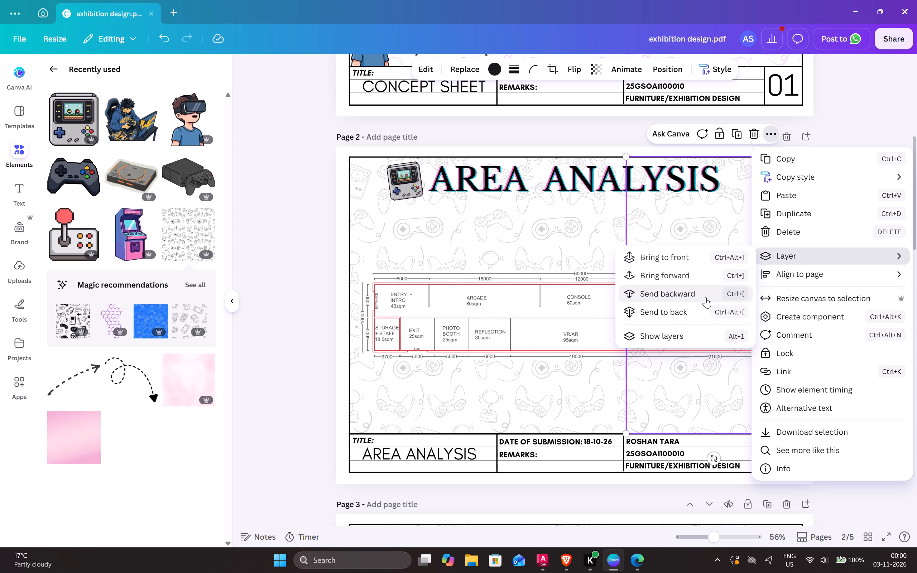
{"action": "left_click", "coordinate": [706, 297]}
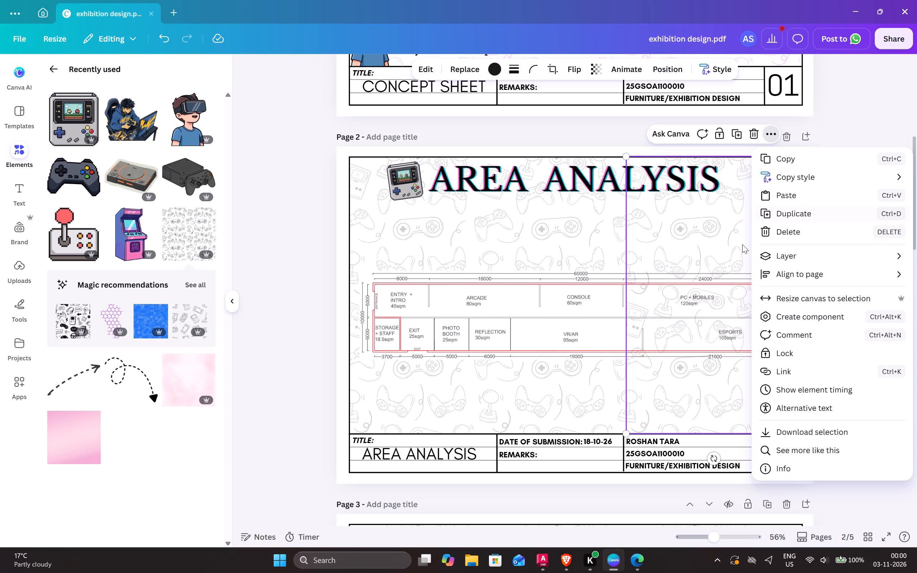
{"action": "left_click", "coordinate": [772, 253]}
{"action": "left_click", "coordinate": [791, 251]}
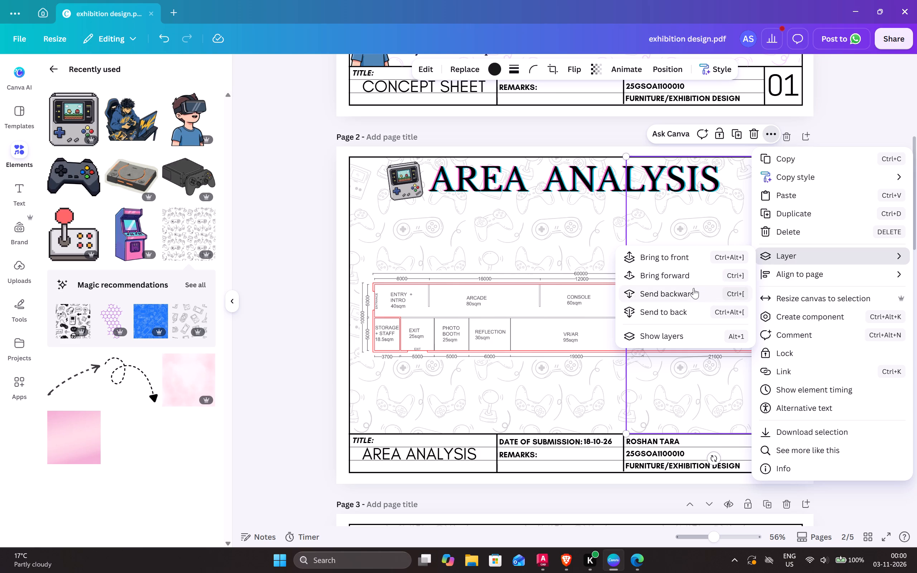
{"action": "left_click", "coordinate": [692, 291]}
{"action": "left_click", "coordinate": [842, 110]}
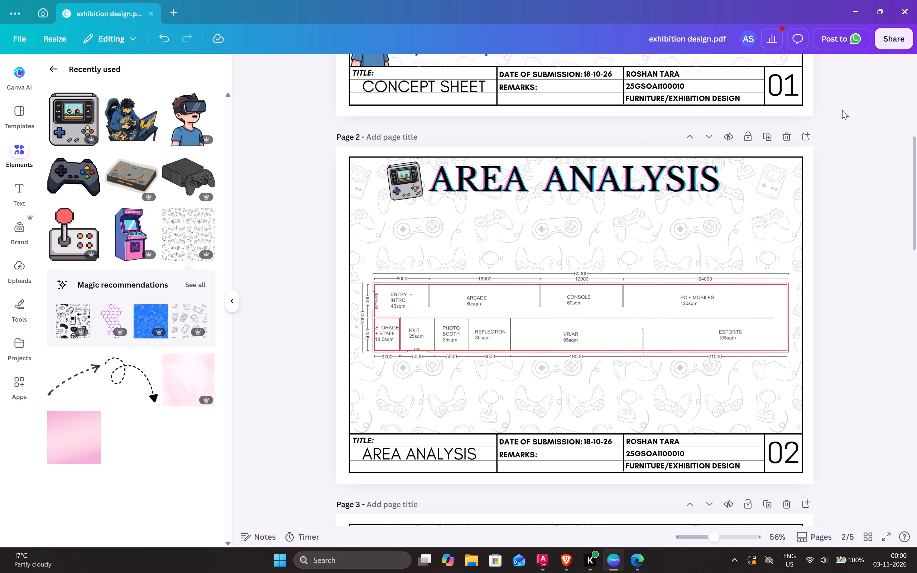
Look over the Bubble Diagram, Zoning and Mood Board sheets.
{"action": "scroll", "coordinate": [837, 251], "scroll_direction": "down", "scroll_amount": 3}
{"action": "scroll", "coordinate": [830, 282], "scroll_direction": "down", "scroll_amount": 4}
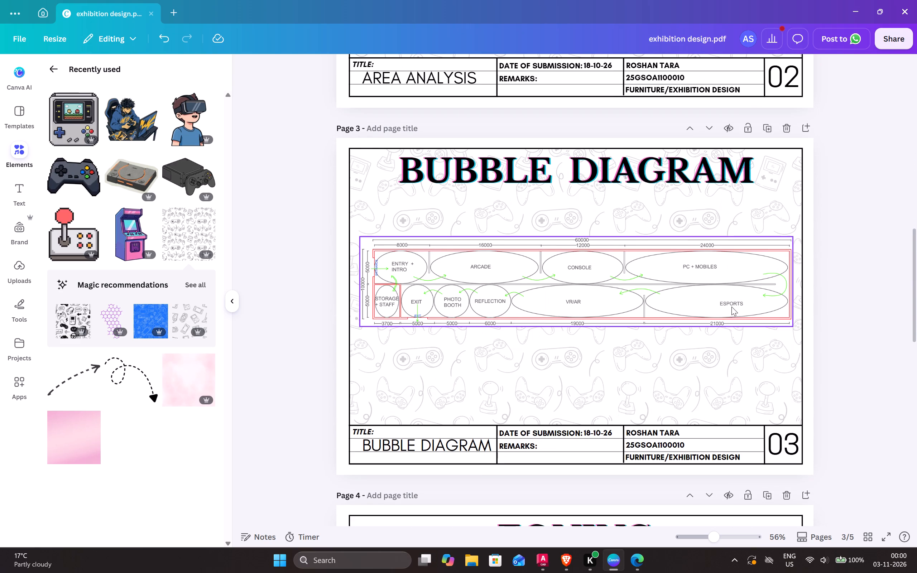
{"action": "scroll", "coordinate": [707, 355], "scroll_direction": "down", "scroll_amount": 4}
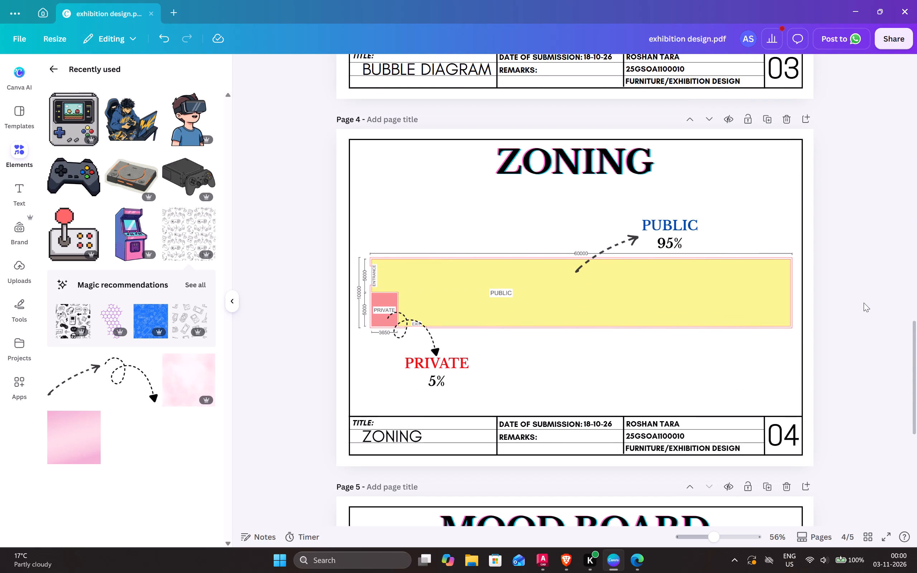
{"action": "scroll", "coordinate": [864, 303], "scroll_direction": "down", "scroll_amount": 2}
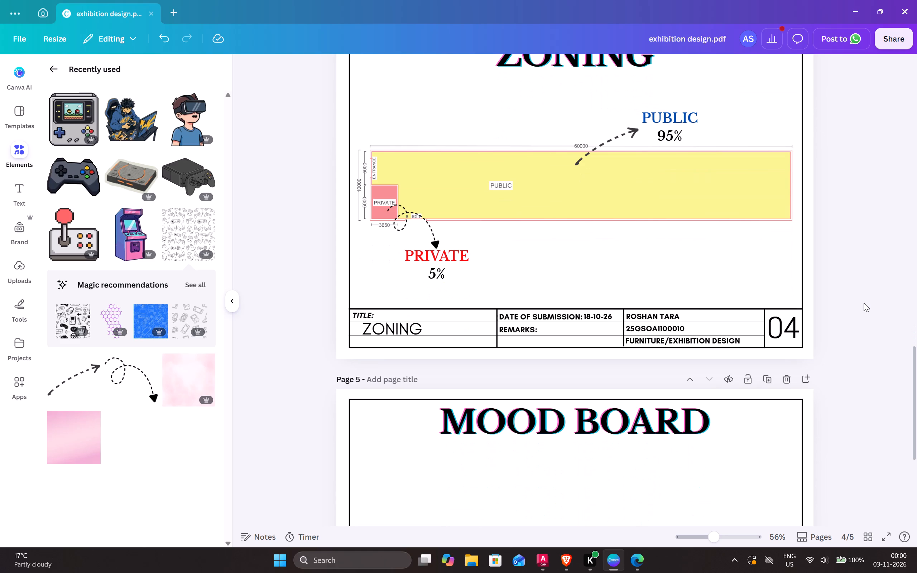
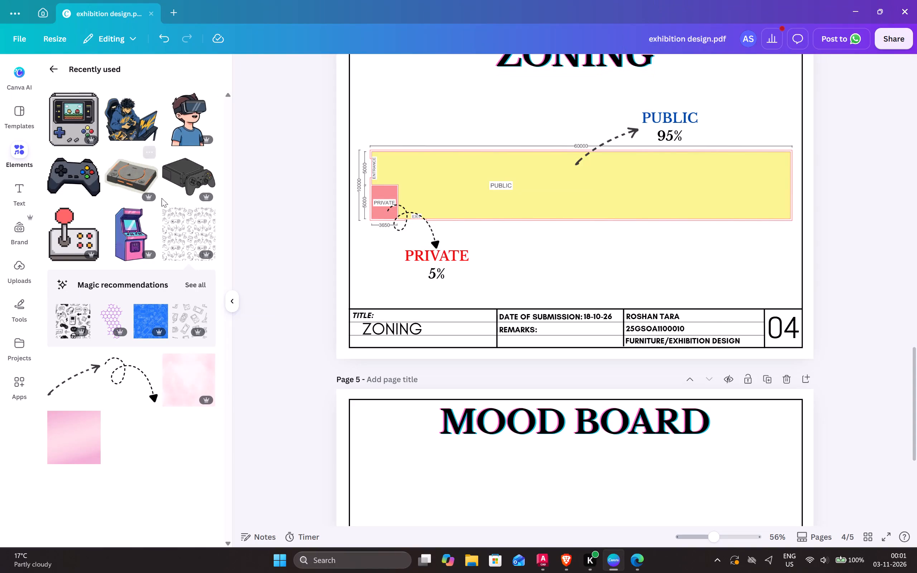
Add the gaming controller doodle pattern to the Zoning sheet, aligned with the frame's upper-left corner above the title block.
{"action": "left_click", "coordinate": [182, 219]}
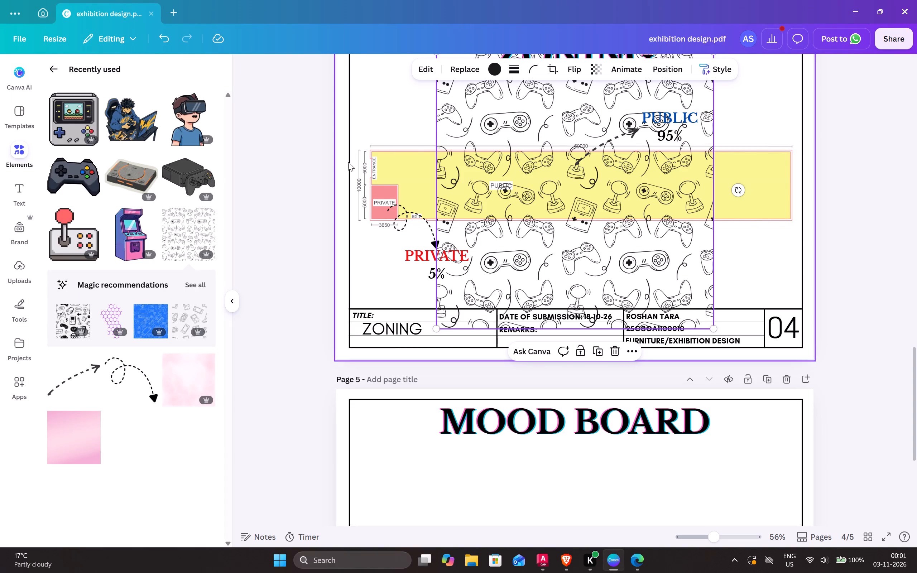
{"action": "scroll", "coordinate": [615, 159], "scroll_direction": "up", "scroll_amount": 2}
{"action": "scroll", "coordinate": [601, 251], "scroll_direction": "down", "scroll_amount": 1}
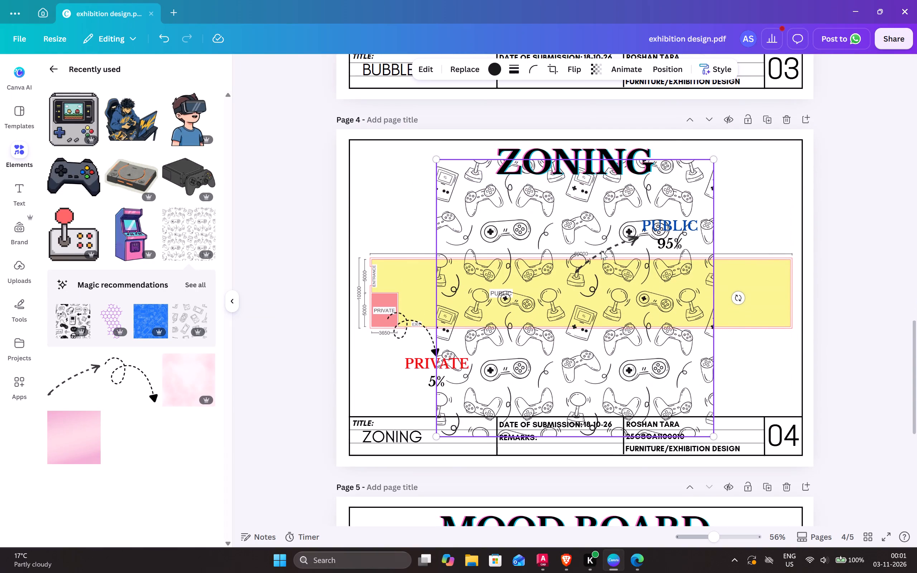
{"action": "left_click_drag", "start_coordinate": [575, 207], "coordinate": [488, 187]}
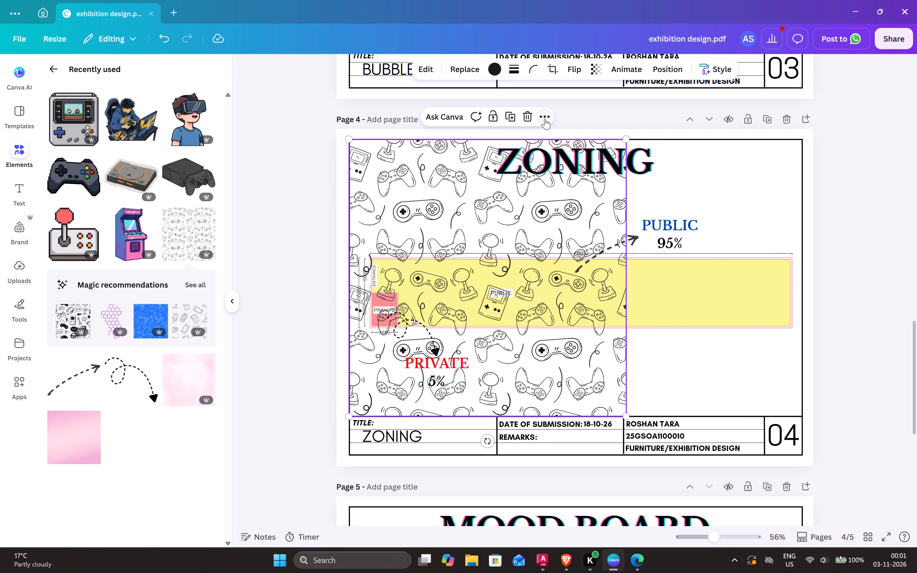
Duplicate the doodle pattern and place the copy flush against the original's right edge on the Zoning sheet.
{"action": "left_click", "coordinate": [545, 119]}
{"action": "left_click", "coordinate": [594, 198]}
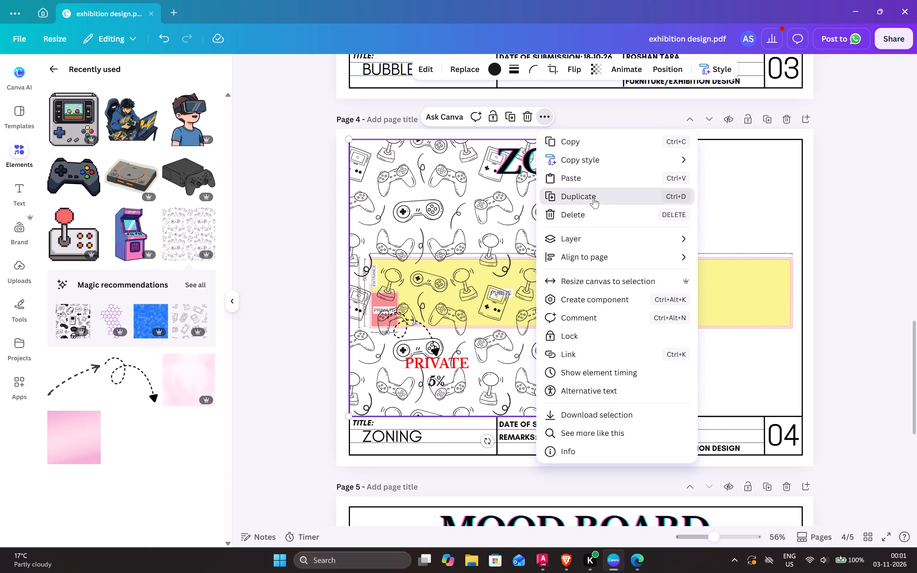
{"action": "left_click_drag", "start_coordinate": [501, 185], "coordinate": [734, 182]}
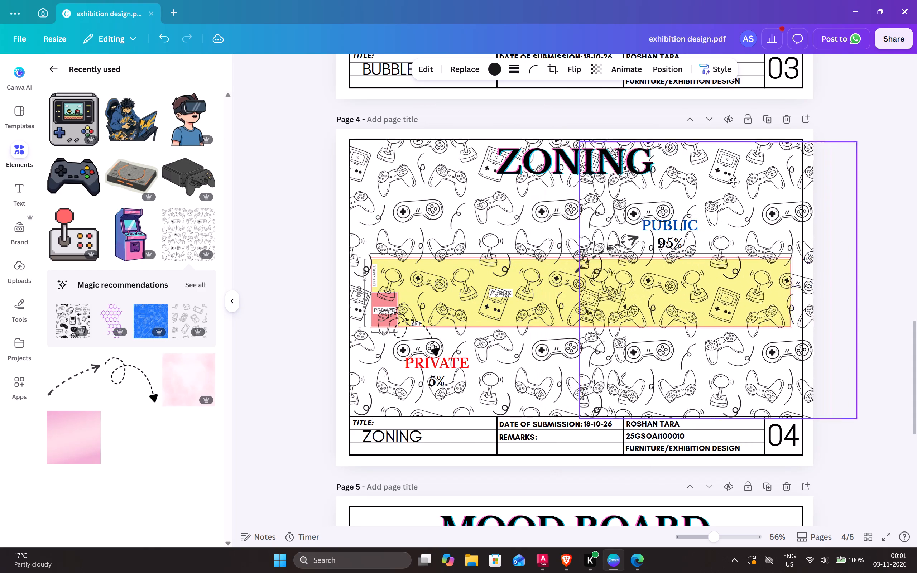
{"action": "left_click_drag", "start_coordinate": [734, 182], "coordinate": [772, 179]}
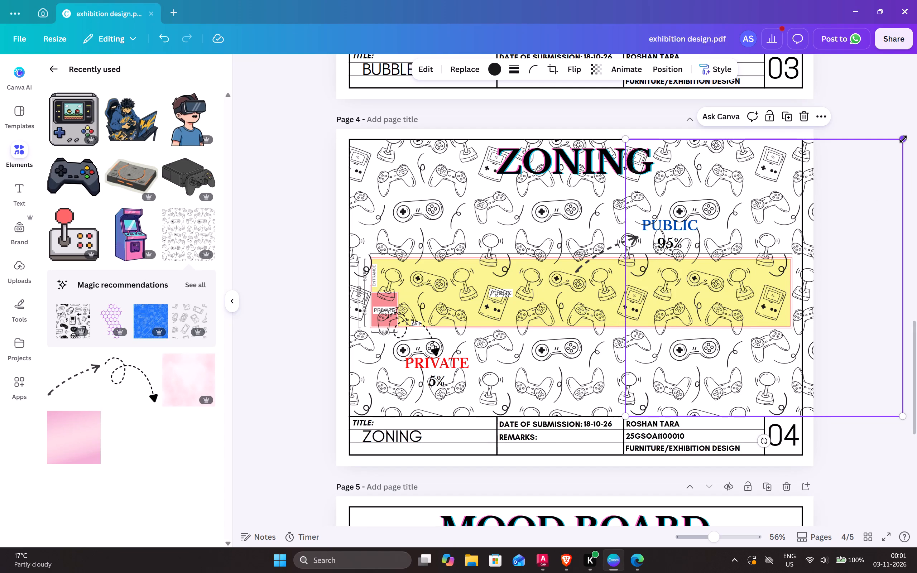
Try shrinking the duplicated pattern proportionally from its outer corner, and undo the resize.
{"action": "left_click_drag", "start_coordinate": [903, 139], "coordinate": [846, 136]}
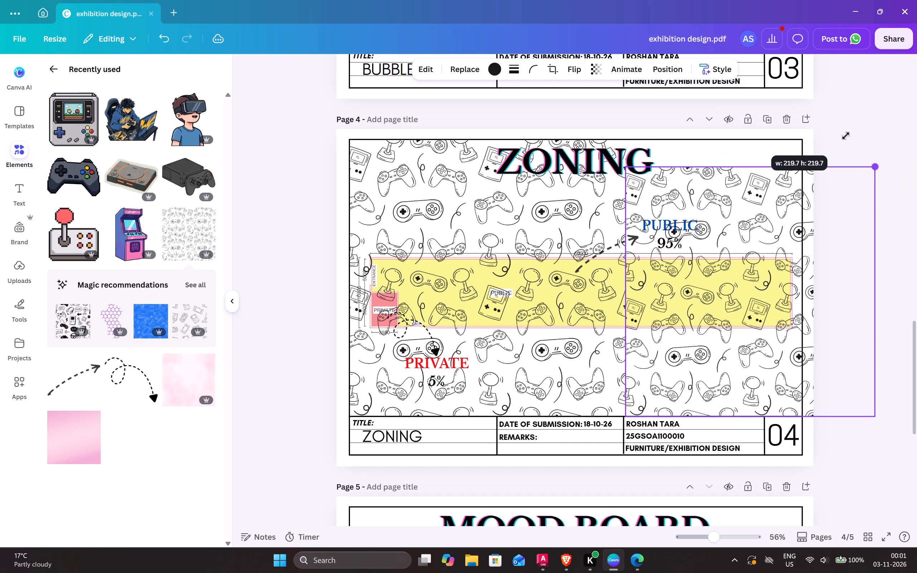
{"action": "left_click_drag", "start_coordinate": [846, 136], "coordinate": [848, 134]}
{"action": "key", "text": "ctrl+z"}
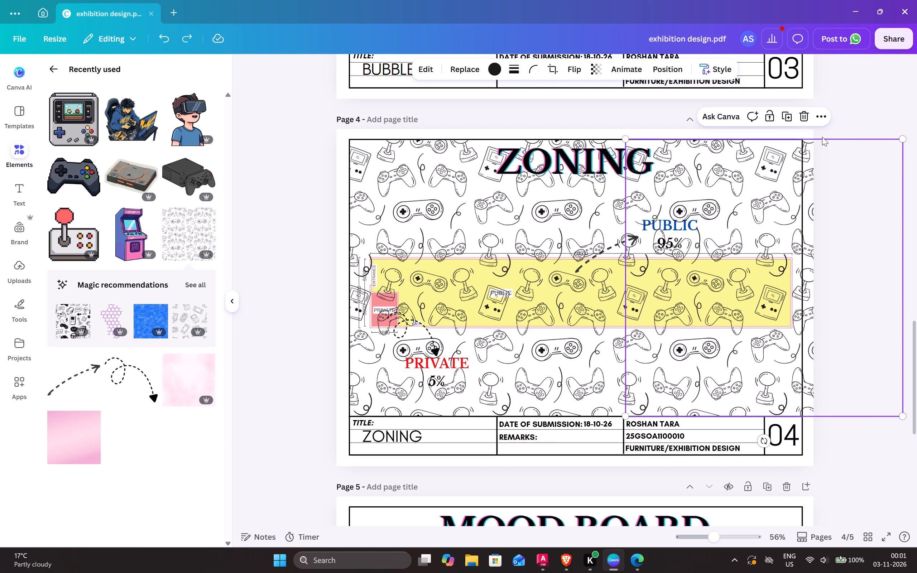
Crop the duplicated pattern's right side so it ends at the Zoning sheet's frame.
{"action": "left_click", "coordinate": [552, 69]}
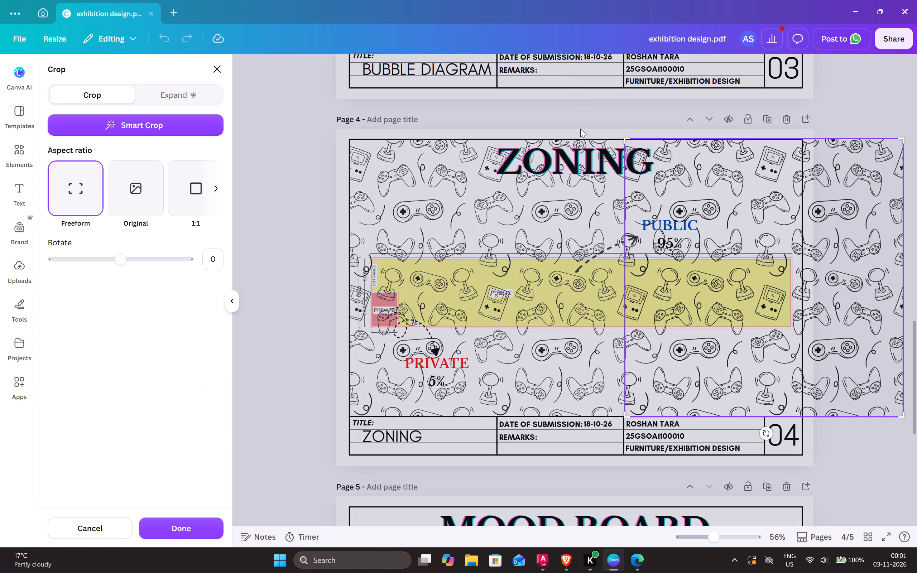
{"action": "left_click_drag", "start_coordinate": [902, 139], "coordinate": [864, 138]}
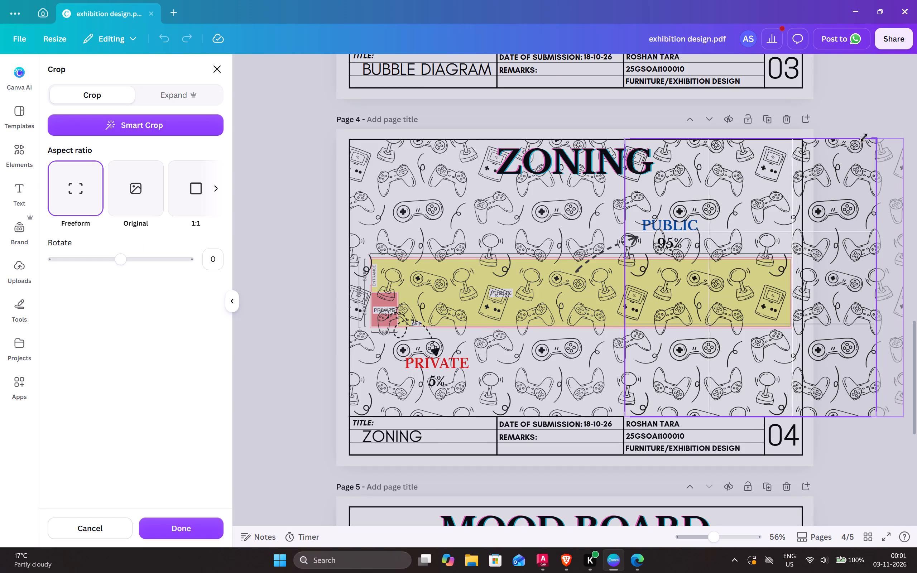
{"action": "left_click_drag", "start_coordinate": [864, 138], "coordinate": [805, 133]}
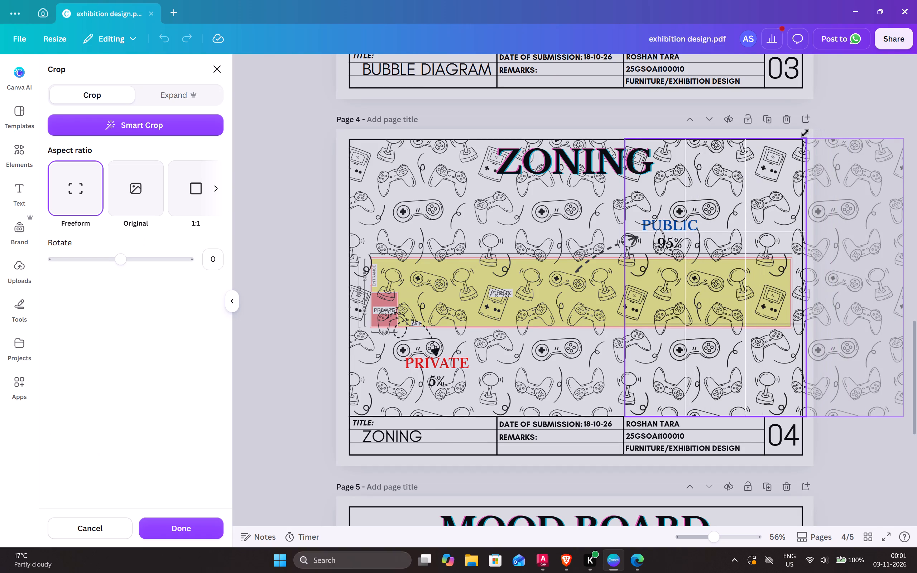
{"action": "left_click_drag", "start_coordinate": [805, 133], "coordinate": [803, 133]}
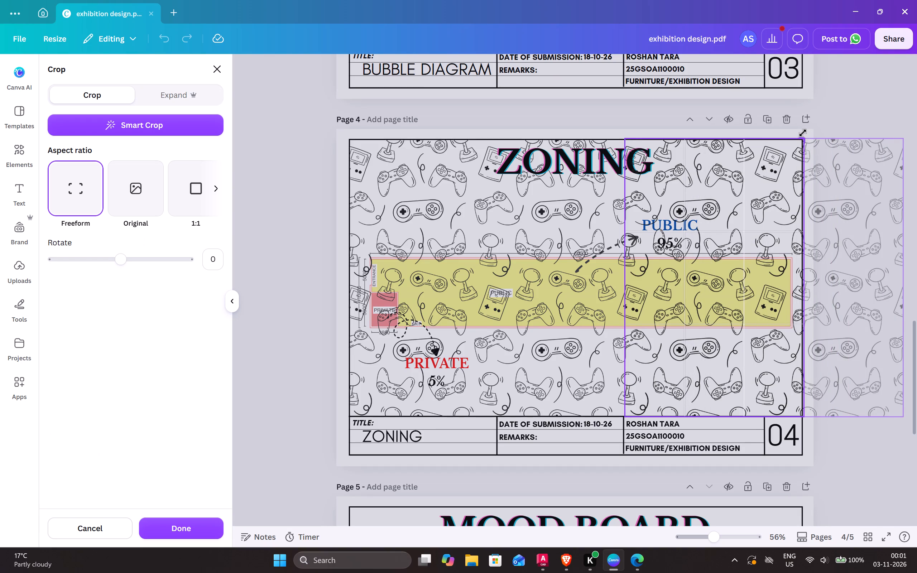
{"action": "left_click_drag", "start_coordinate": [803, 133], "coordinate": [802, 133]}
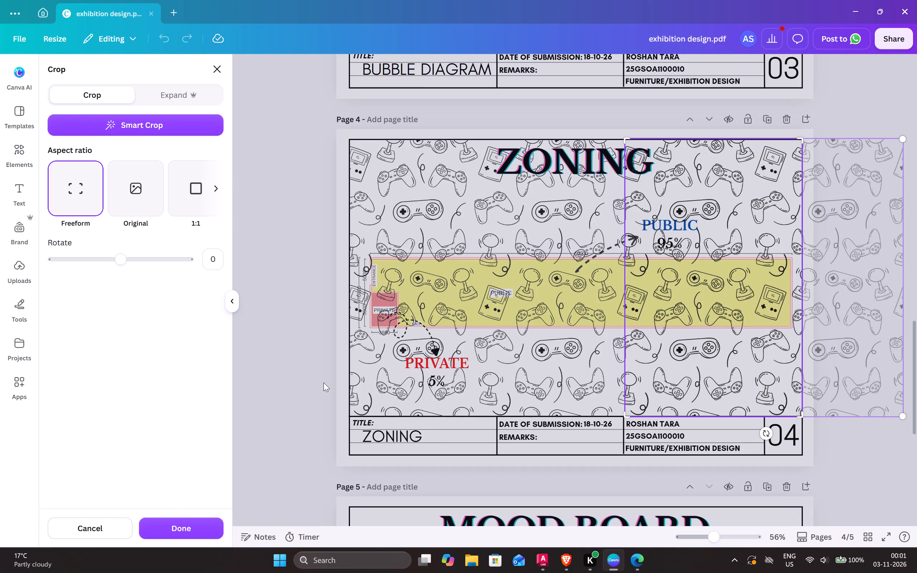
{"action": "left_click", "coordinate": [175, 527]}
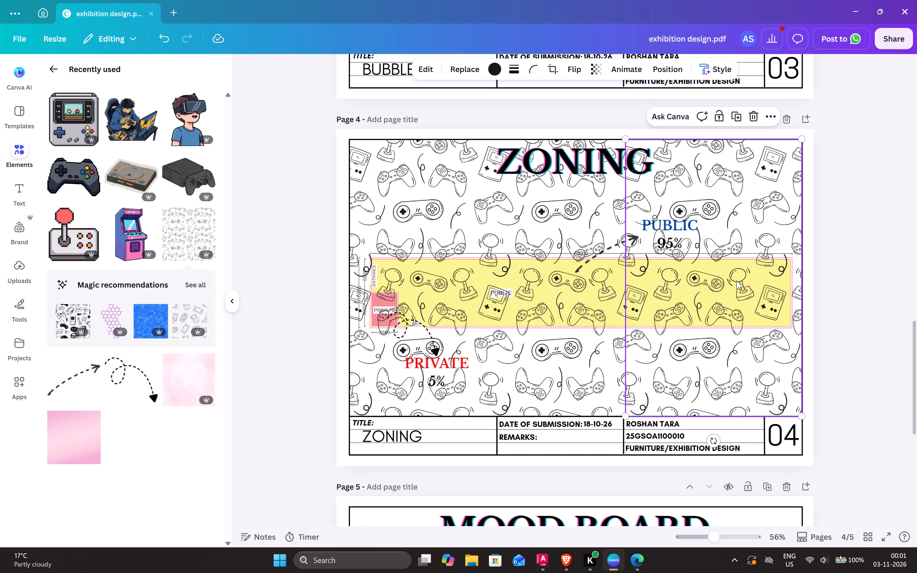
Set the transparency of both the left and right doodle patterns on the Zoning sheet to 20.
{"action": "scroll", "coordinate": [807, 202], "scroll_direction": "down", "scroll_amount": 3}
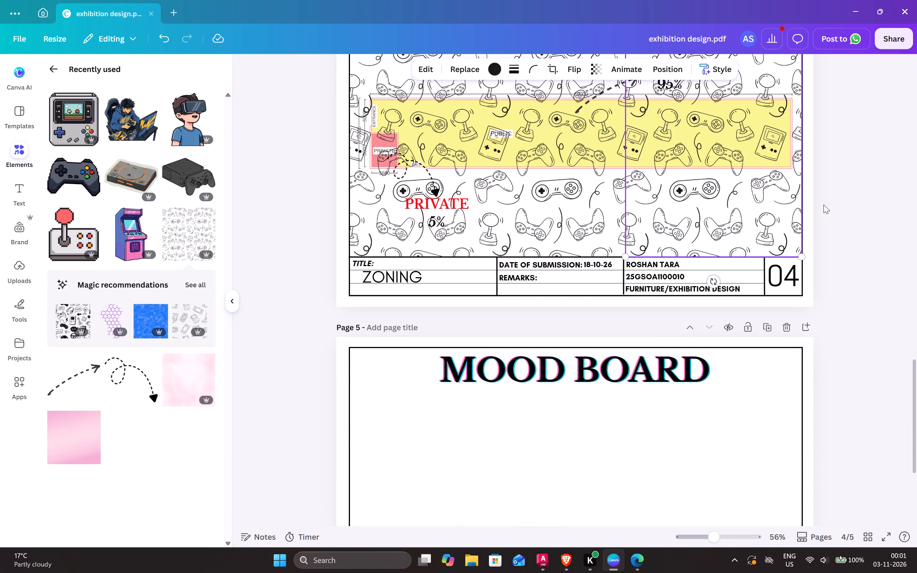
{"action": "scroll", "coordinate": [842, 160], "scroll_direction": "up", "scroll_amount": 3}
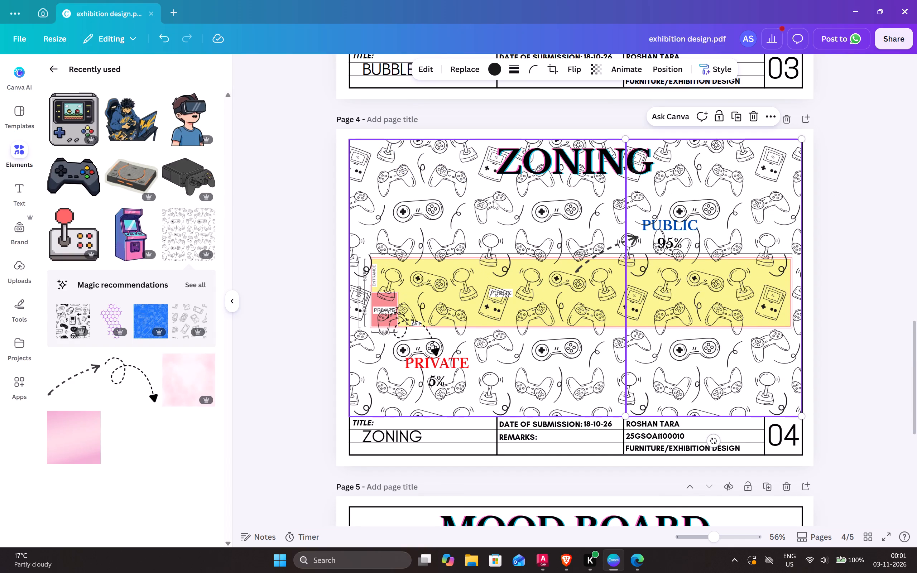
{"action": "left_click", "coordinate": [486, 201]}
{"action": "left_click", "coordinate": [601, 64]}
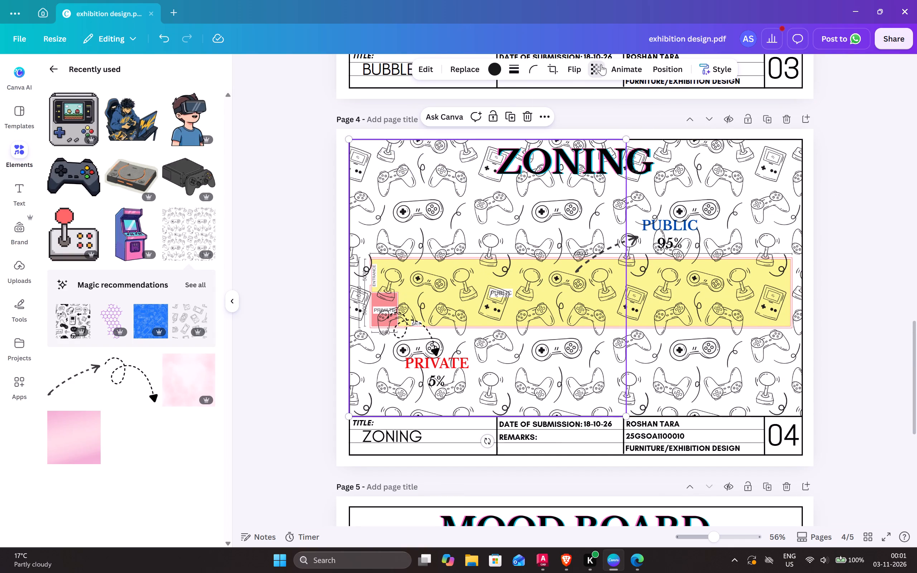
{"action": "left_click", "coordinate": [649, 116]}
{"action": "type", "text": "20"}
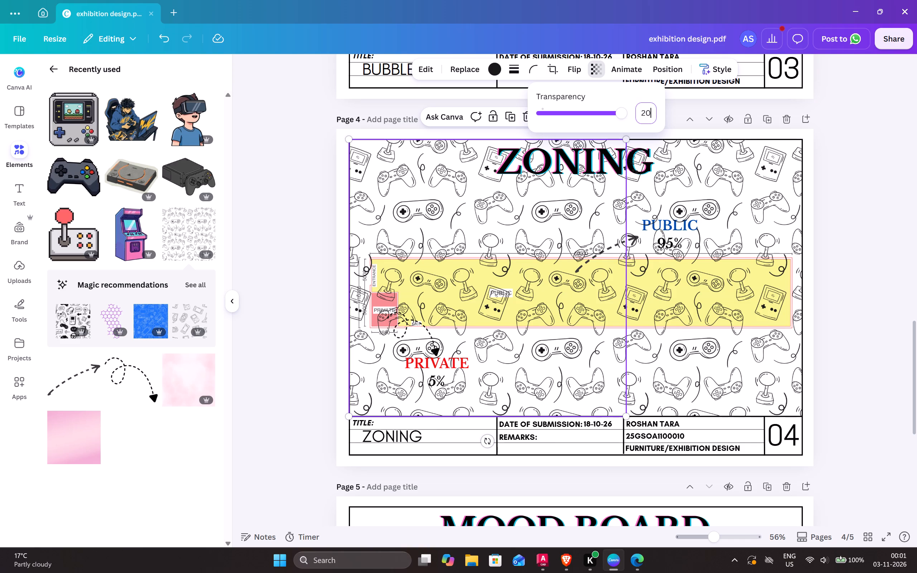
{"action": "key", "text": "Return"}
{"action": "left_click", "coordinate": [743, 178]}
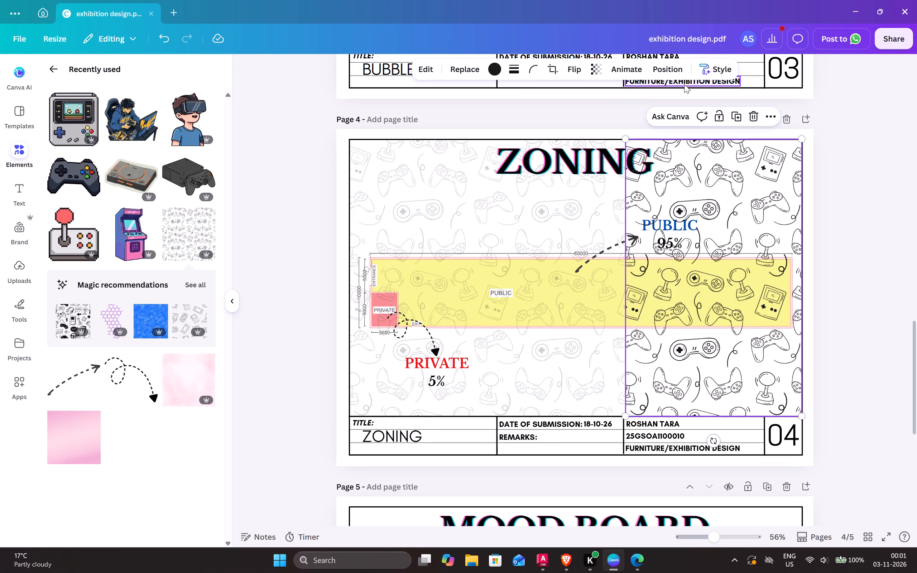
{"action": "left_click", "coordinate": [590, 67]}
{"action": "left_click", "coordinate": [649, 115]}
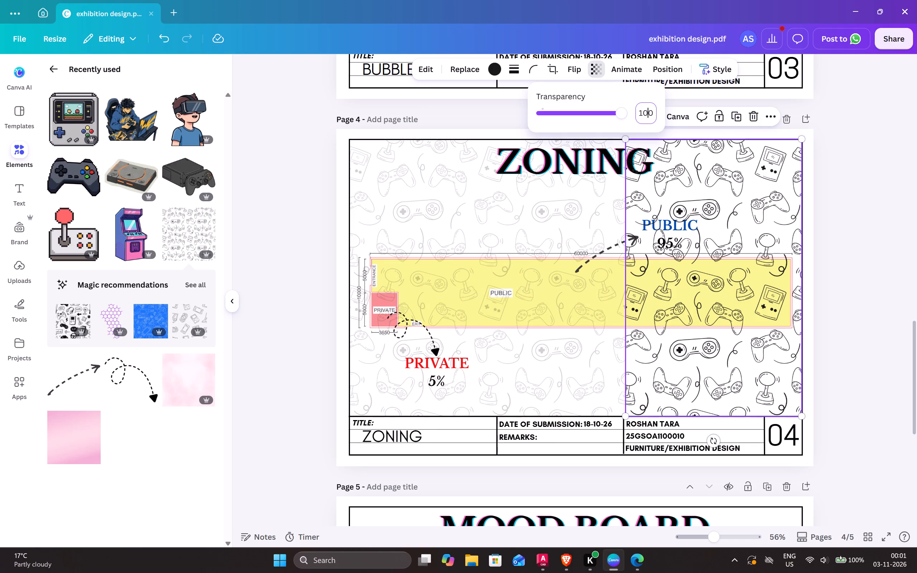
{"action": "type", "text": "20"}
{"action": "key", "text": "Return"}
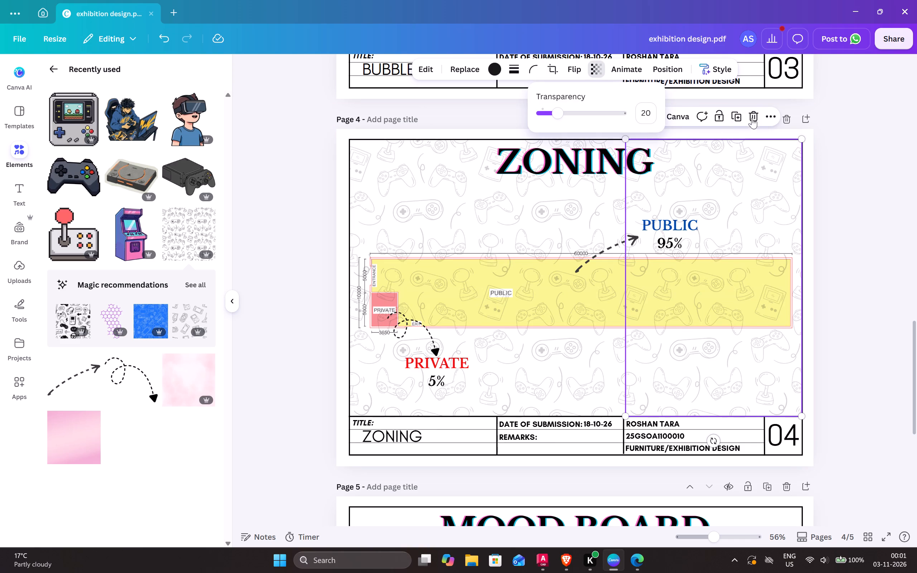
Send the right pattern to the back, and bring it forward one level so it sits between the sheet background and zoning plan.
{"action": "left_click", "coordinate": [767, 113]}
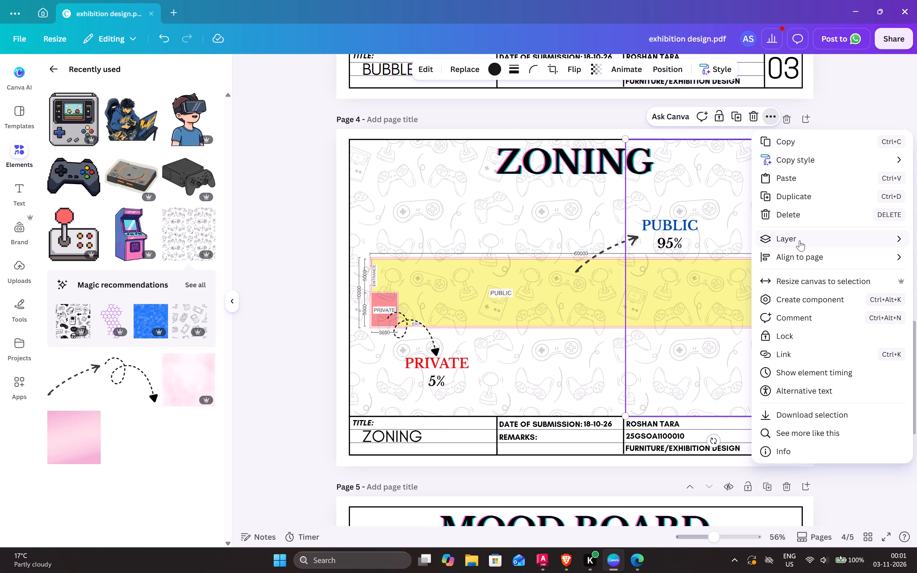
{"action": "left_click", "coordinate": [800, 240]}
{"action": "left_click", "coordinate": [702, 294]}
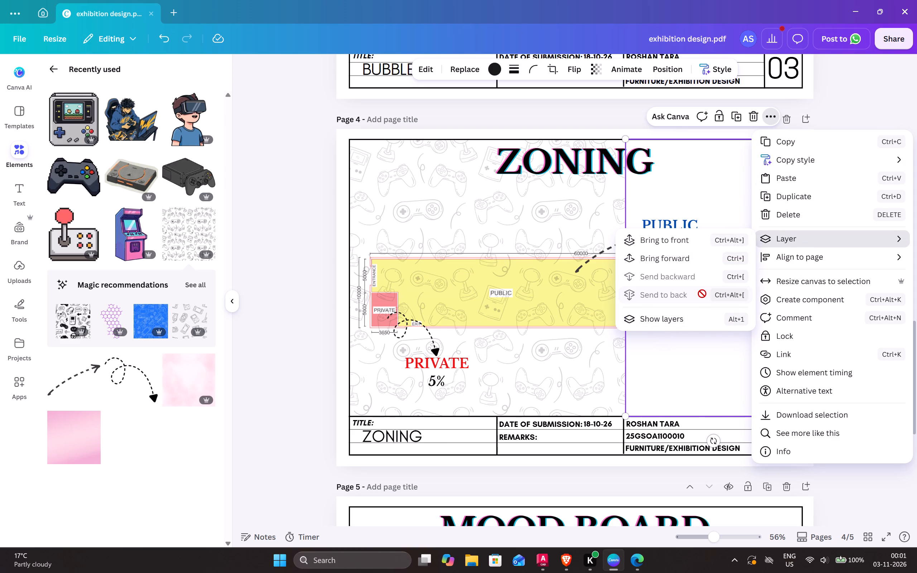
{"action": "left_click", "coordinate": [696, 259]}
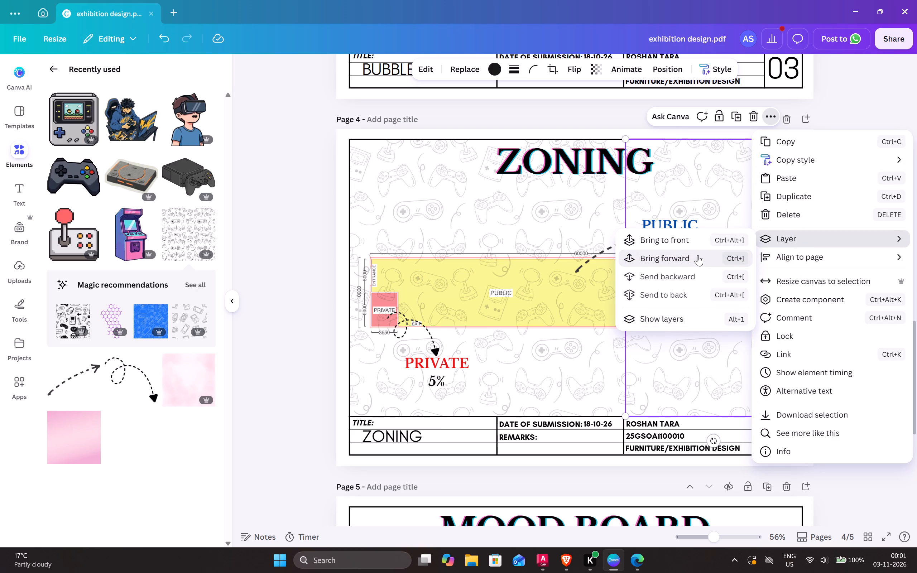
Reorder the left pattern so it sits behind the zoning plan but in front of the sheet background, and deselect it.
{"action": "left_click", "coordinate": [510, 212]}
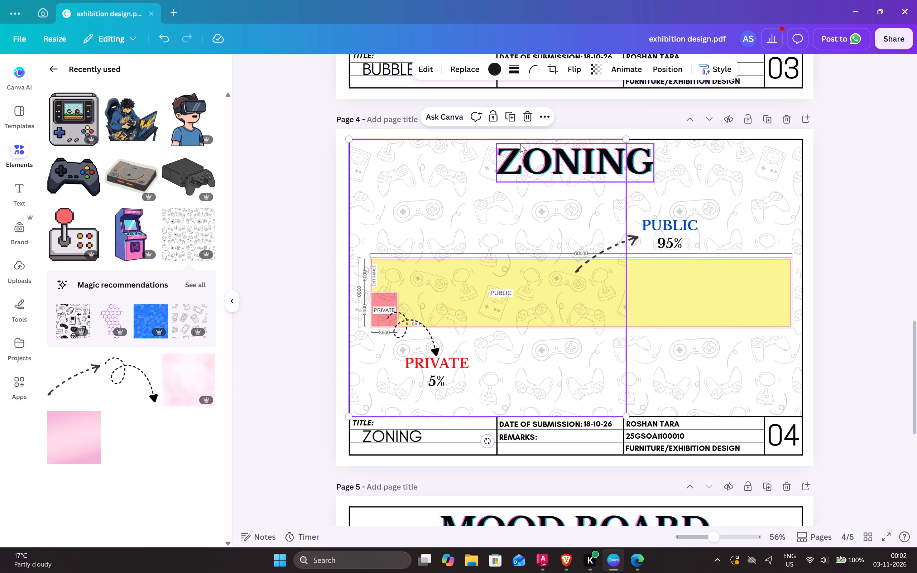
{"action": "left_click", "coordinate": [540, 115]}
{"action": "left_click", "coordinate": [591, 240]}
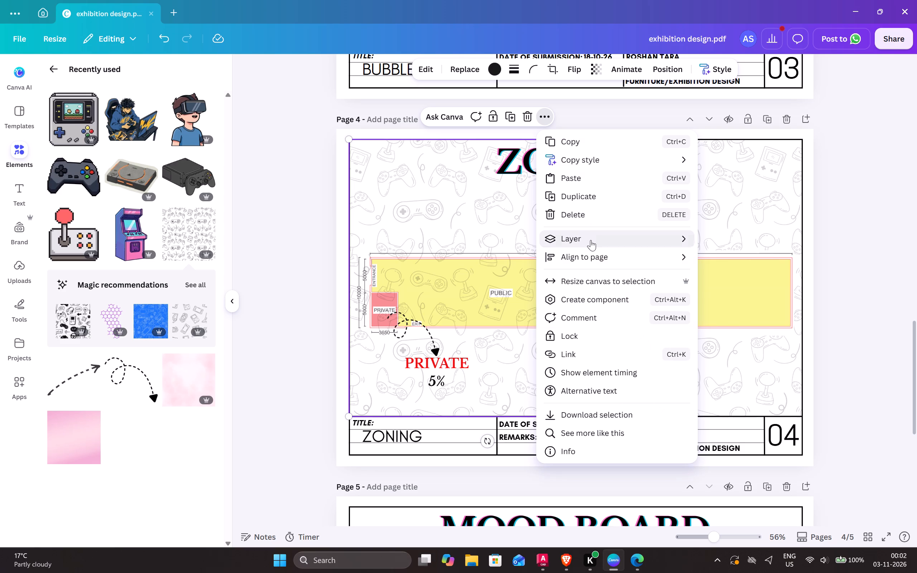
{"action": "left_click", "coordinate": [649, 243]}
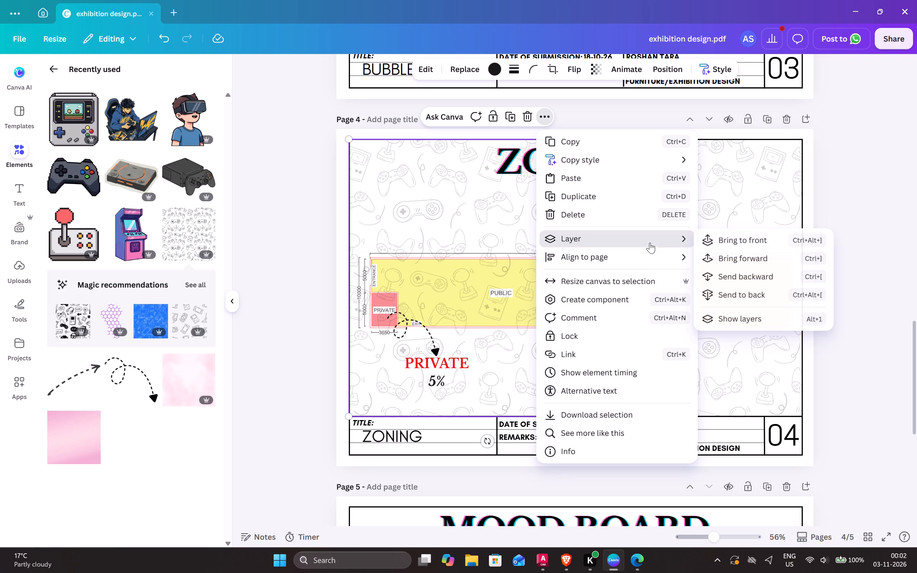
{"action": "left_click", "coordinate": [742, 290]}
{"action": "left_click", "coordinate": [749, 258]}
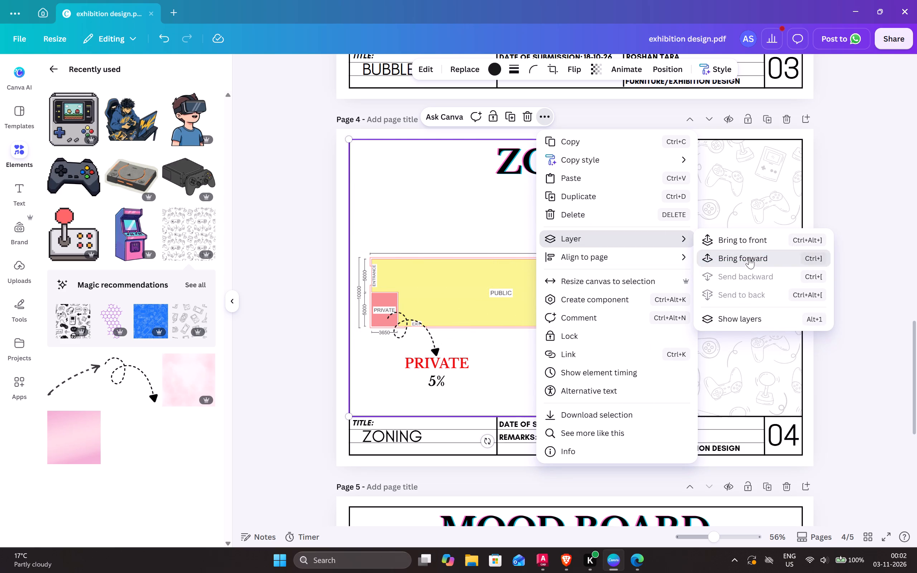
{"action": "left_click", "coordinate": [858, 177]}
Look over the pattern backgrounds and layout of the Area Analysis, Bubble Diagram and Zoning sheets.
{"action": "scroll", "coordinate": [855, 292], "scroll_direction": "down", "scroll_amount": 1}
{"action": "scroll", "coordinate": [856, 292], "scroll_direction": "up", "scroll_amount": 14}
{"action": "scroll", "coordinate": [856, 293], "scroll_direction": "up", "scroll_amount": 9}
{"action": "scroll", "coordinate": [856, 293], "scroll_direction": "down", "scroll_amount": 6}
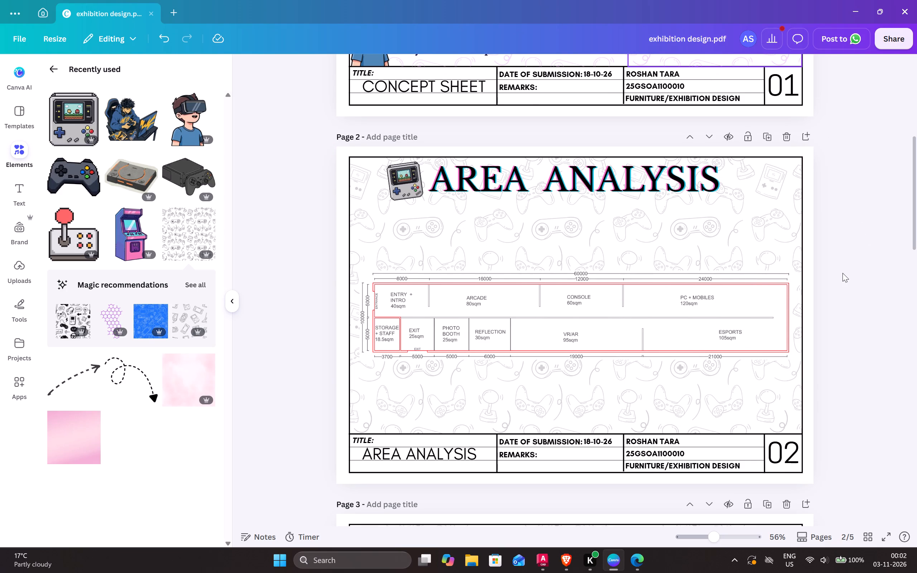
{"action": "scroll", "coordinate": [822, 240], "scroll_direction": "down", "scroll_amount": 5}
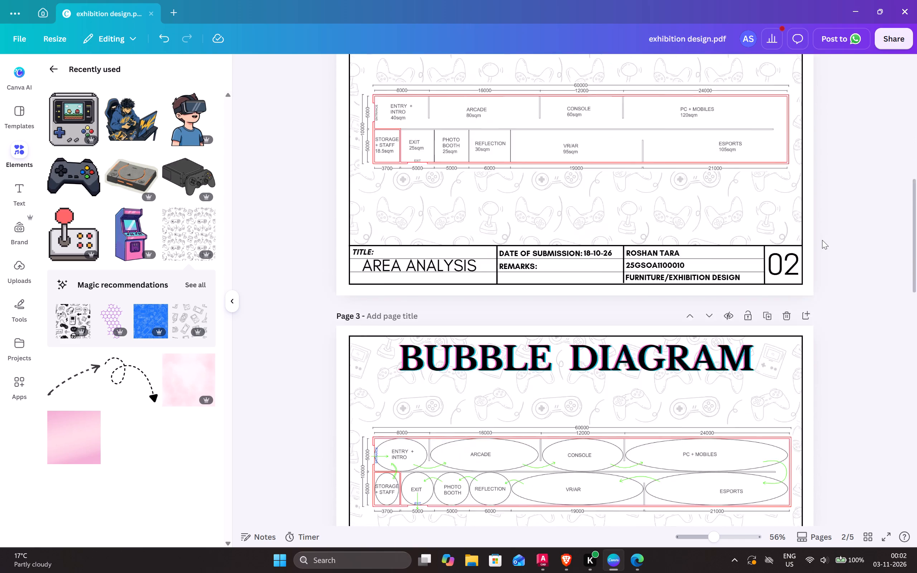
{"action": "scroll", "coordinate": [824, 239], "scroll_direction": "down", "scroll_amount": 3}
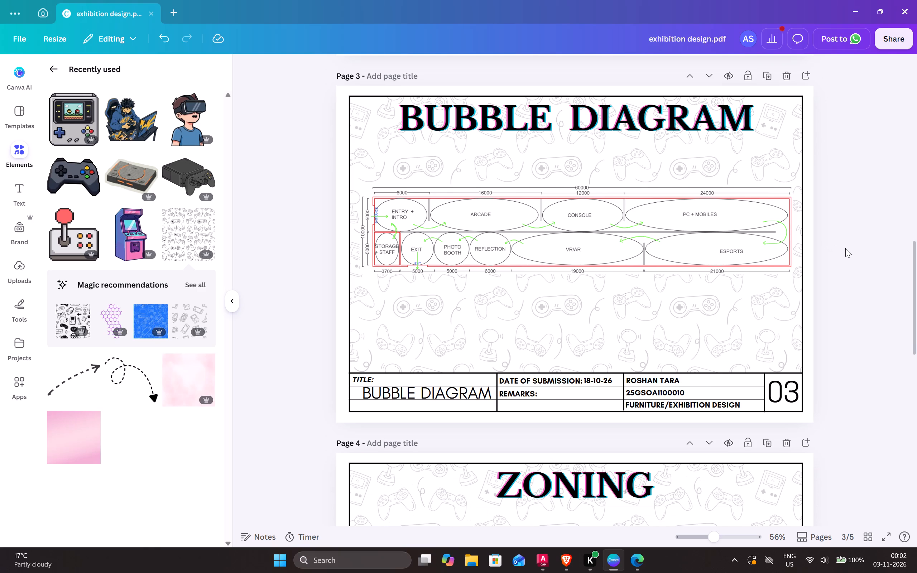
{"action": "scroll", "coordinate": [844, 261], "scroll_direction": "down", "scroll_amount": 6}
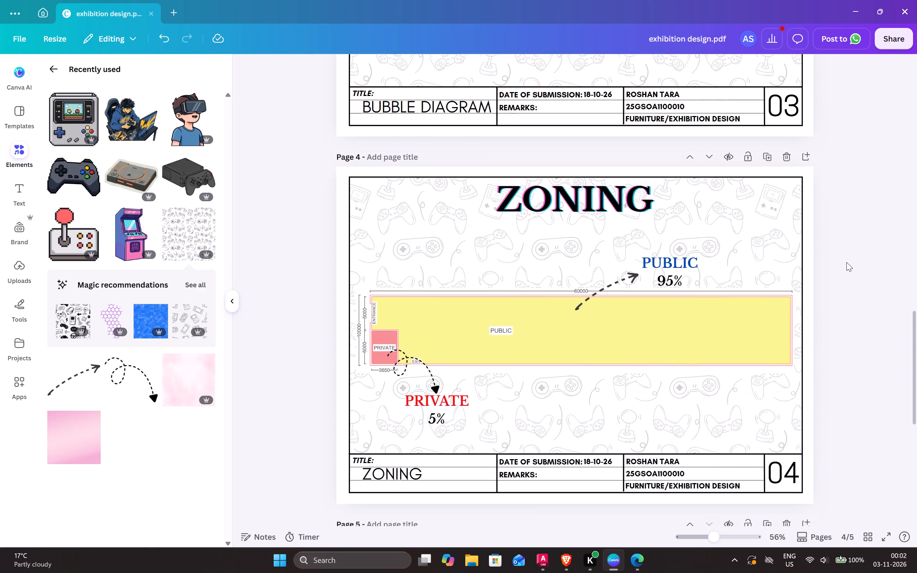
Move the area plan drawing up closer to the Area Analysis title, keeping it horizontally centred, and deselect it.
{"action": "scroll", "coordinate": [847, 262], "scroll_direction": "up", "scroll_amount": 2}
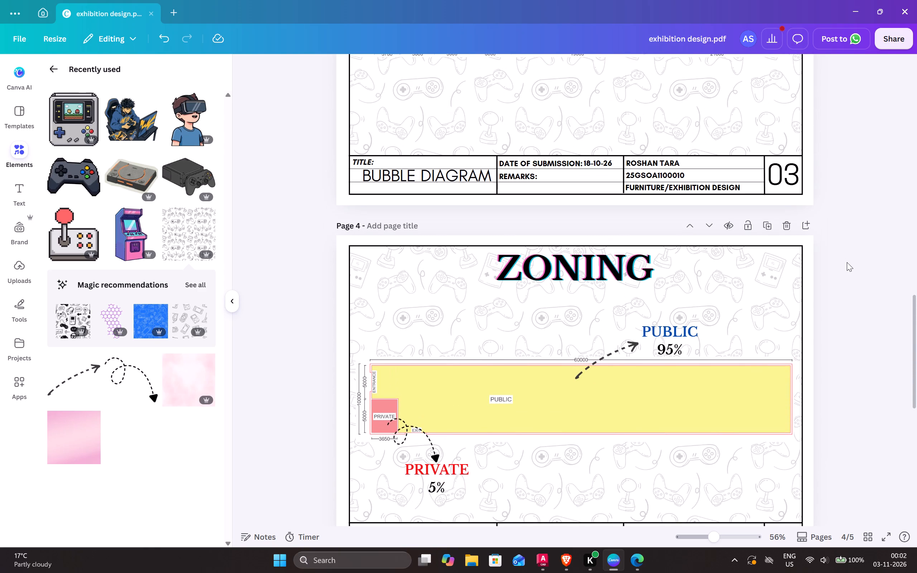
{"action": "scroll", "coordinate": [847, 262], "scroll_direction": "up", "scroll_amount": 13}
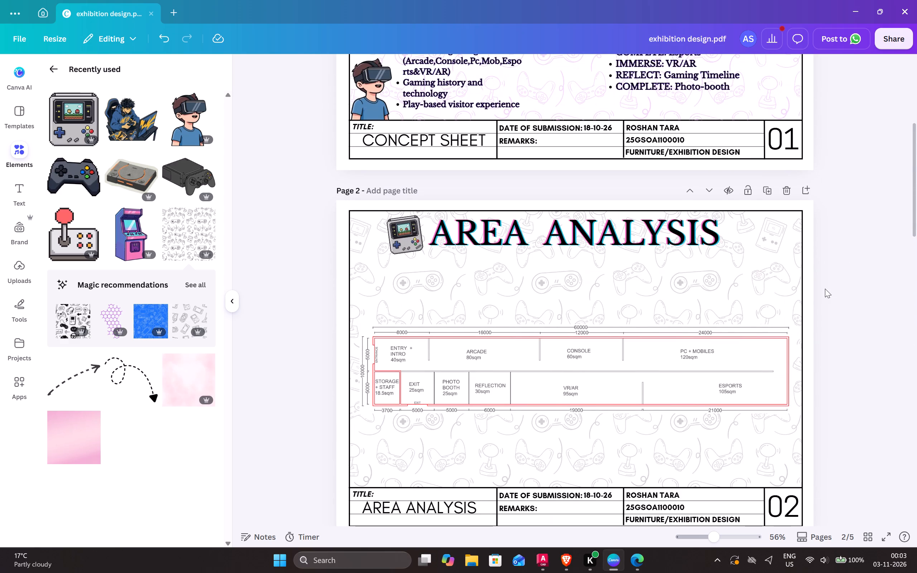
{"action": "left_click", "coordinate": [741, 372]}
{"action": "left_click_drag", "start_coordinate": [729, 370], "coordinate": [728, 341]}
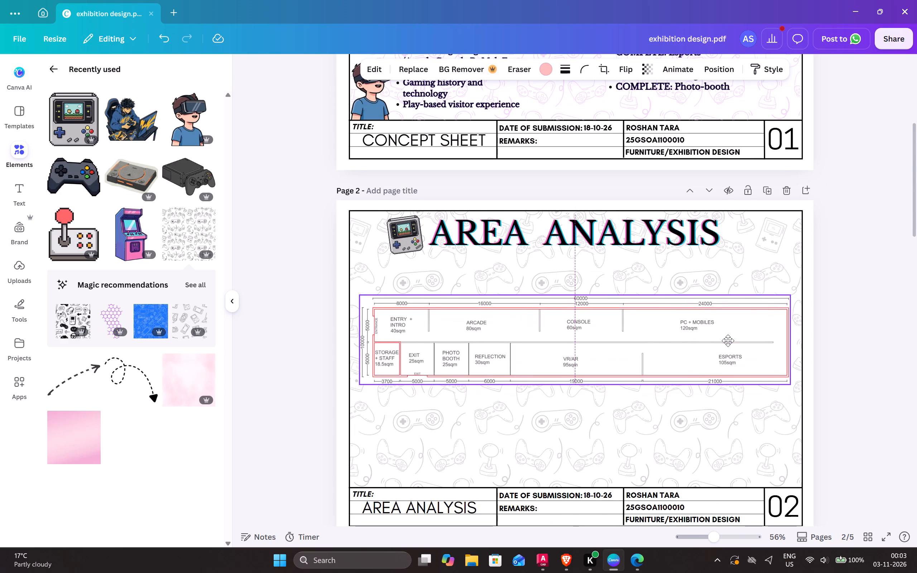
{"action": "left_click_drag", "start_coordinate": [728, 341], "coordinate": [726, 332]}
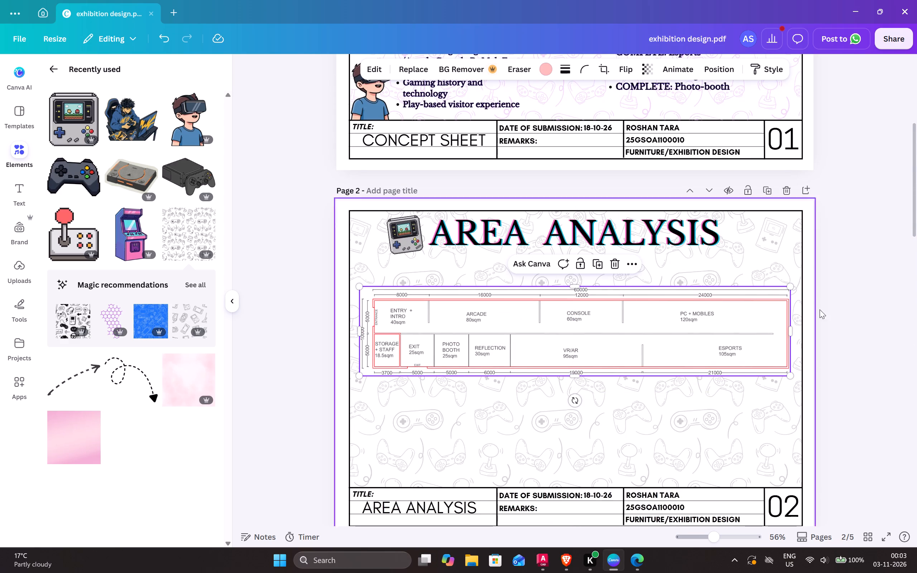
{"action": "left_click", "coordinate": [825, 308]}
Move the bubble diagram drawing up closer to the Bubble Diagram title, and deselect it.
{"action": "scroll", "coordinate": [836, 323], "scroll_direction": "down", "scroll_amount": 7}
{"action": "left_click", "coordinate": [631, 355]}
{"action": "left_click_drag", "start_coordinate": [631, 355], "coordinate": [631, 343]}
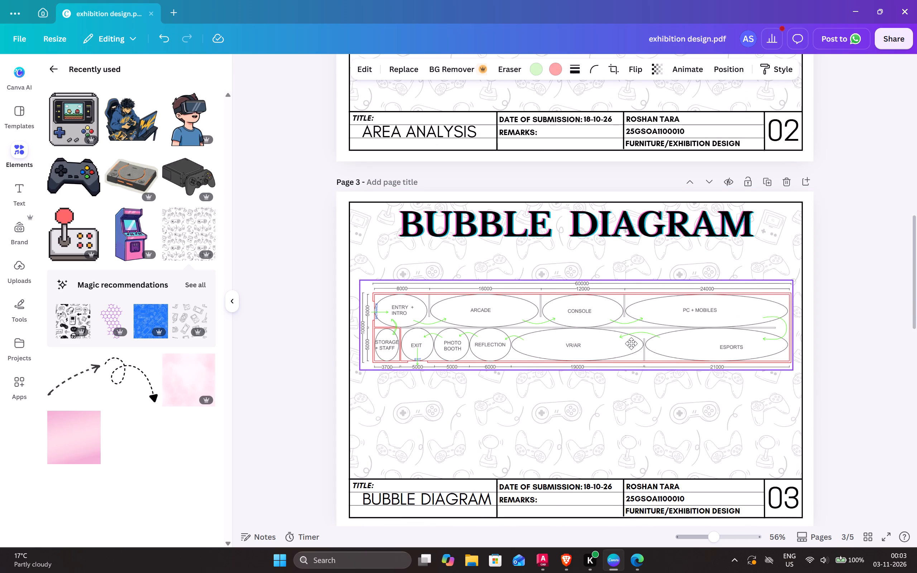
{"action": "left_click_drag", "start_coordinate": [631, 343], "coordinate": [631, 333]}
{"action": "left_click", "coordinate": [845, 256]}
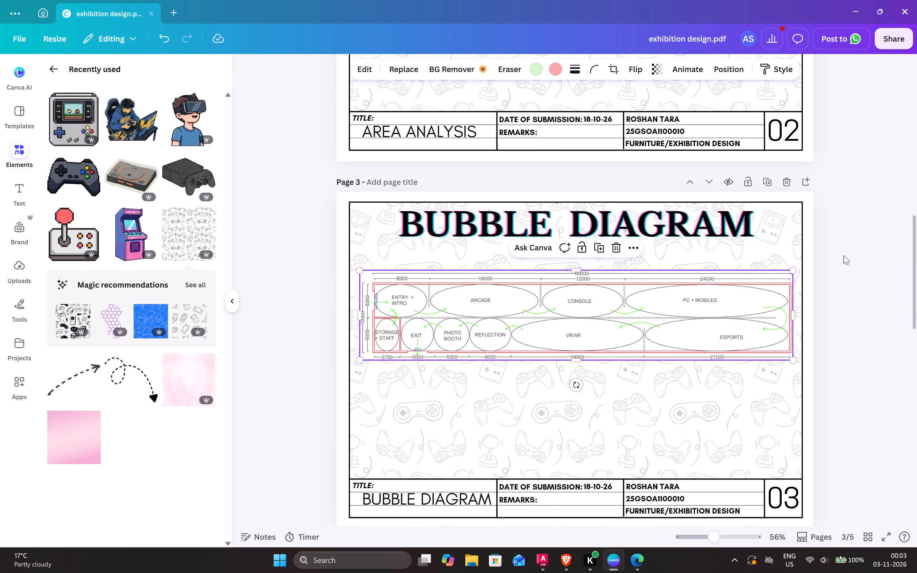
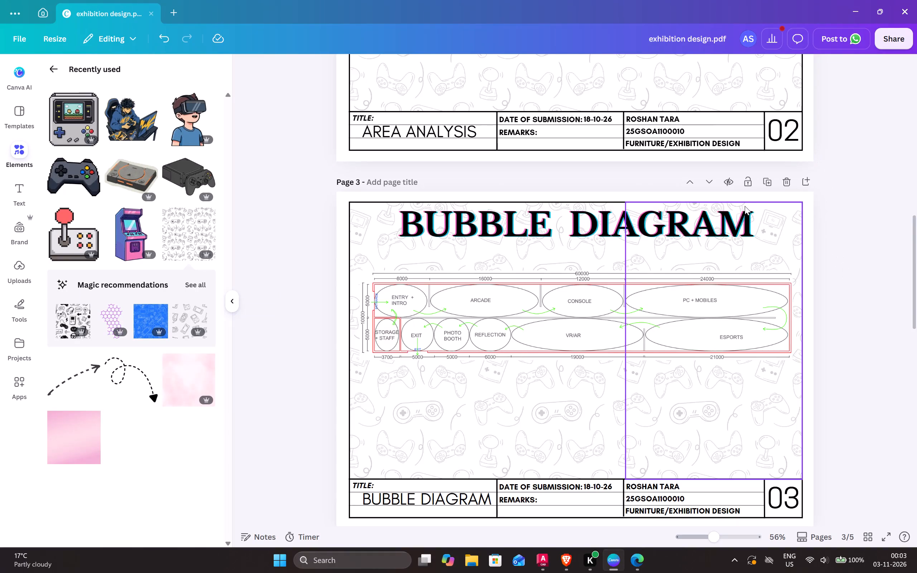
Browse the table, form, sheet and chart element categories for a layout suited to the Area Analysis sheet.
{"action": "scroll", "coordinate": [745, 203], "scroll_direction": "up", "scroll_amount": 3}
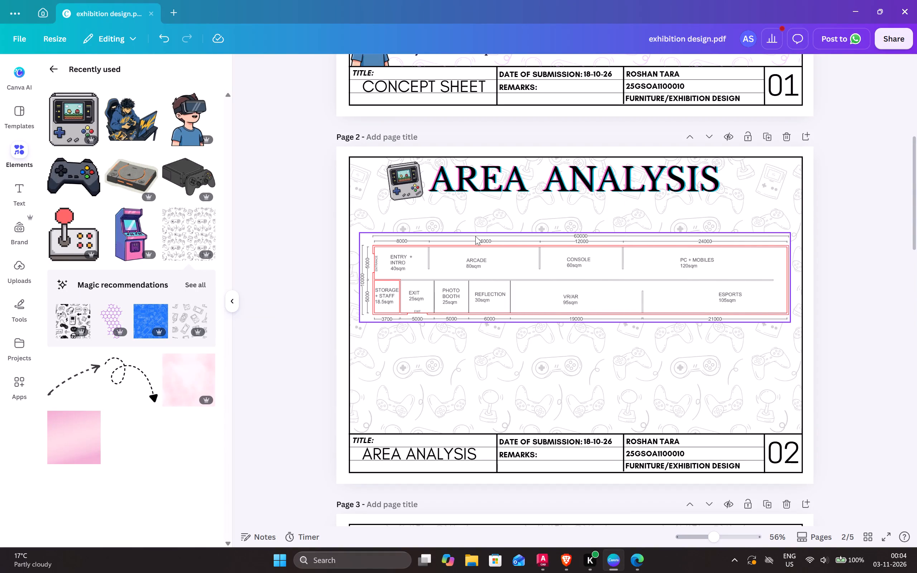
{"action": "left_click", "coordinate": [230, 302]}
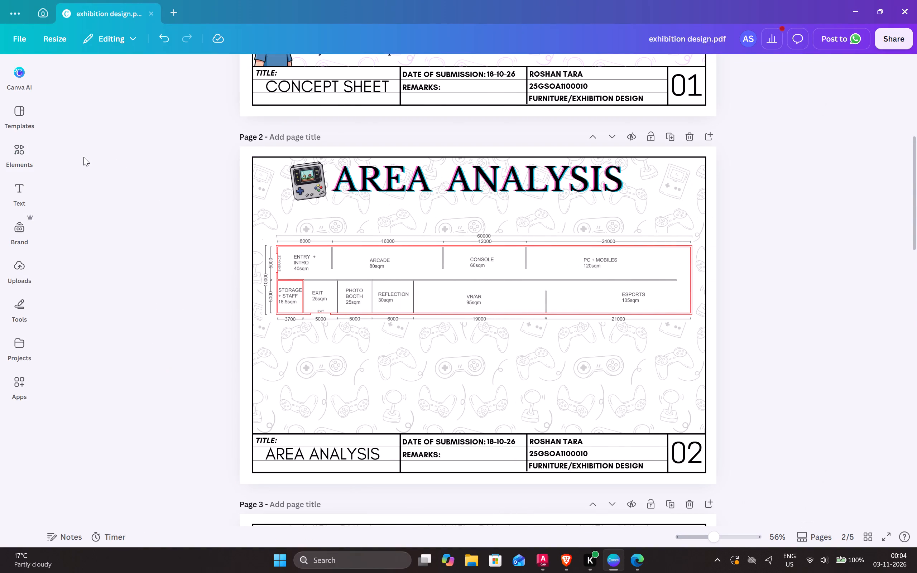
{"action": "left_click", "coordinate": [24, 195]}
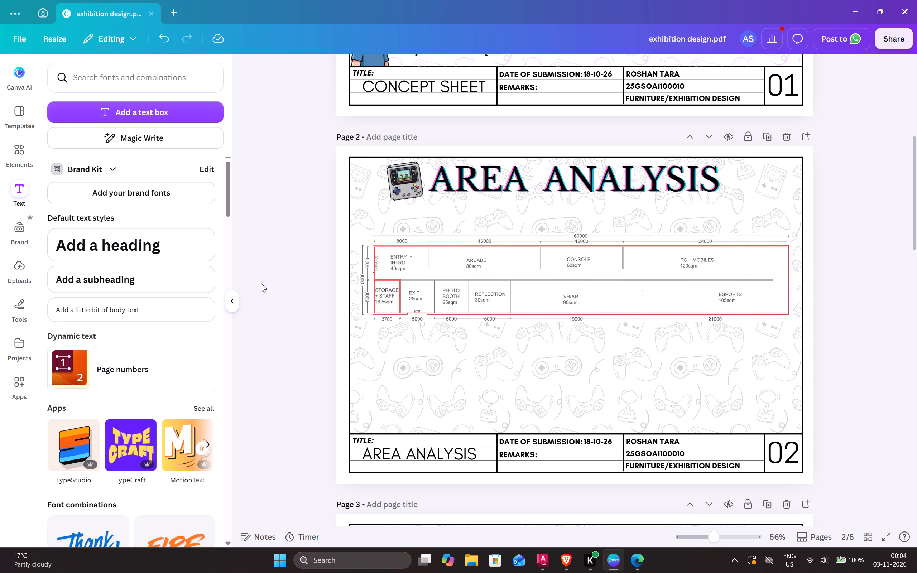
{"action": "left_click", "coordinate": [242, 300]}
{"action": "left_click", "coordinate": [24, 158]}
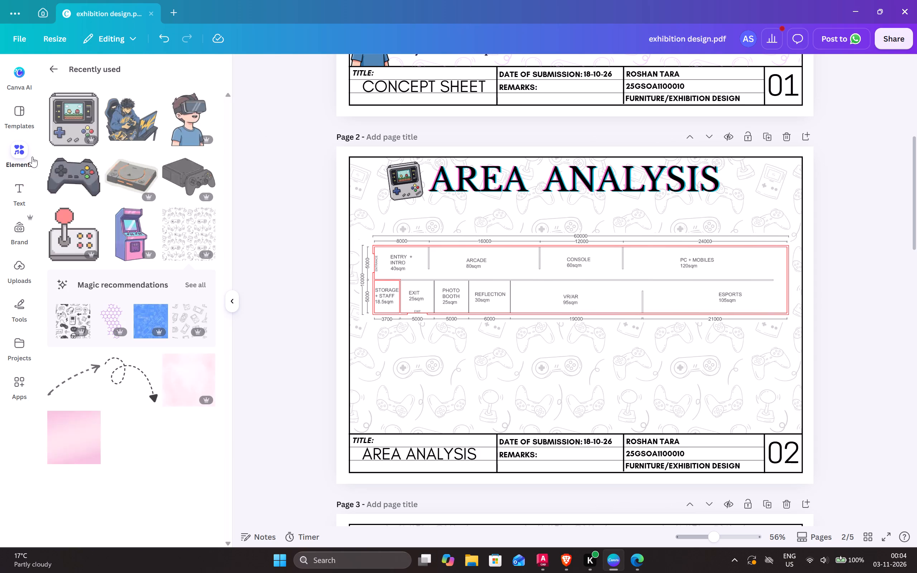
{"action": "left_click", "coordinate": [57, 65]}
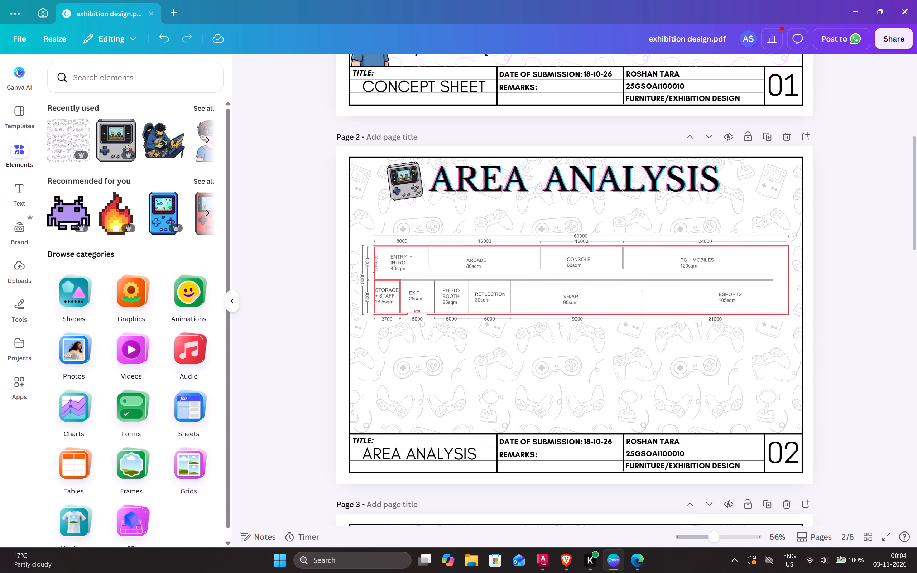
{"action": "left_click", "coordinate": [57, 65]}
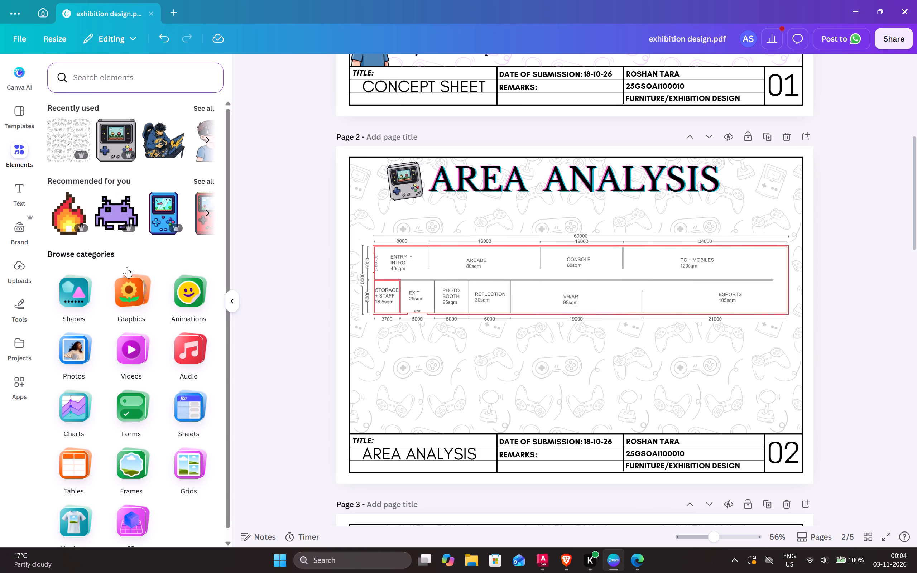
{"action": "scroll", "coordinate": [169, 366], "scroll_direction": "down", "scroll_amount": 4}
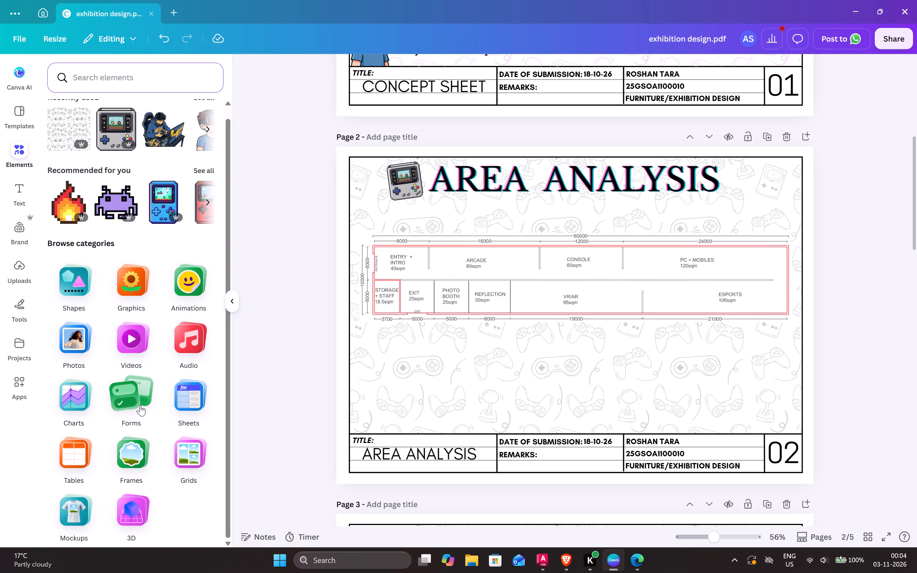
{"action": "left_click", "coordinate": [80, 456]}
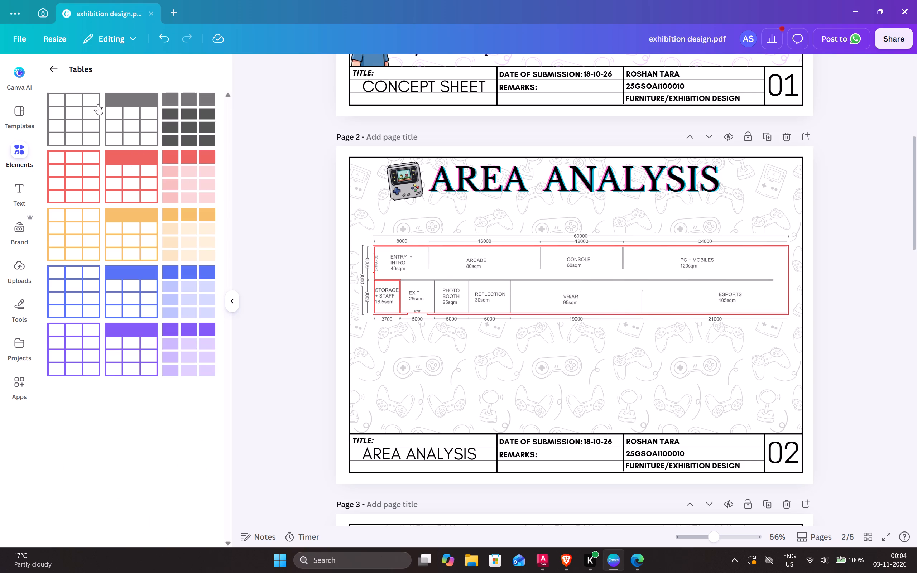
{"action": "left_click", "coordinate": [56, 72]}
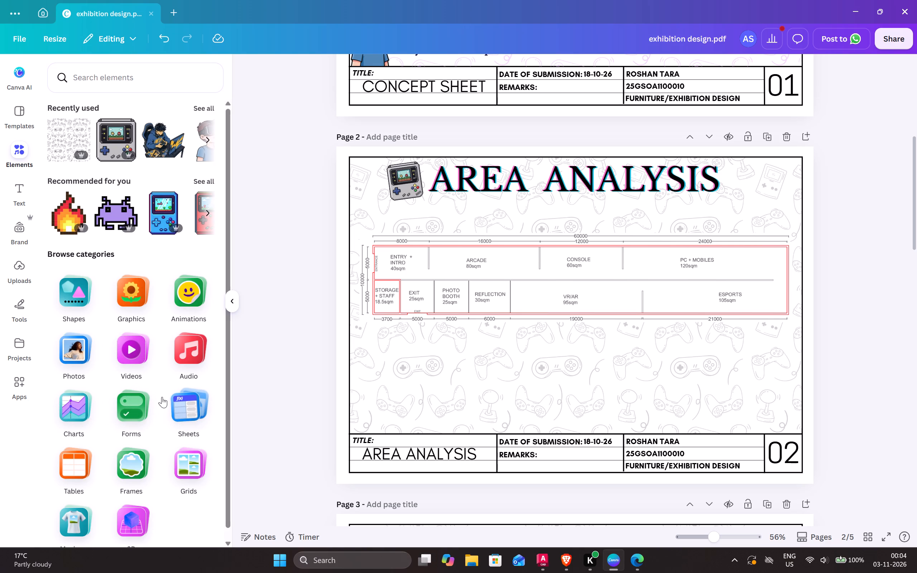
{"action": "left_click", "coordinate": [139, 403]}
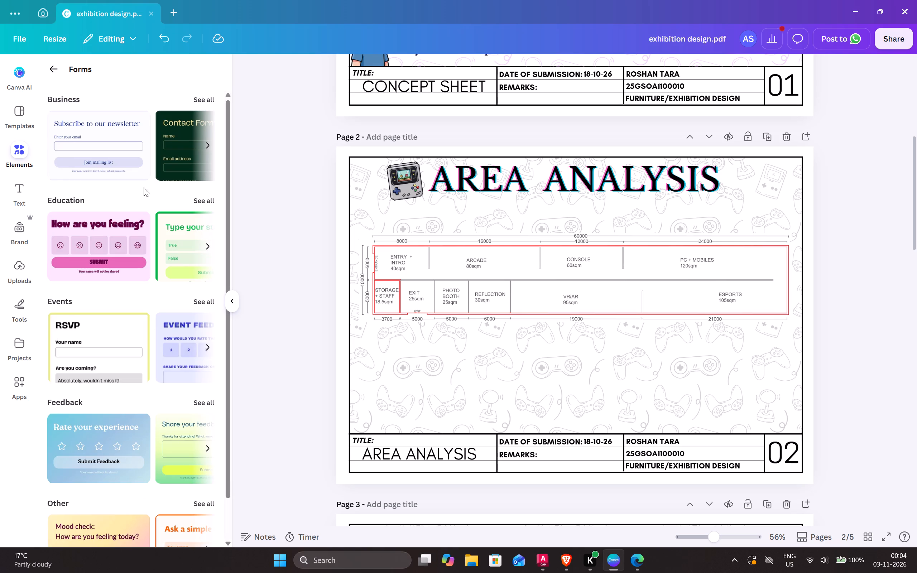
{"action": "left_click", "coordinate": [56, 64]}
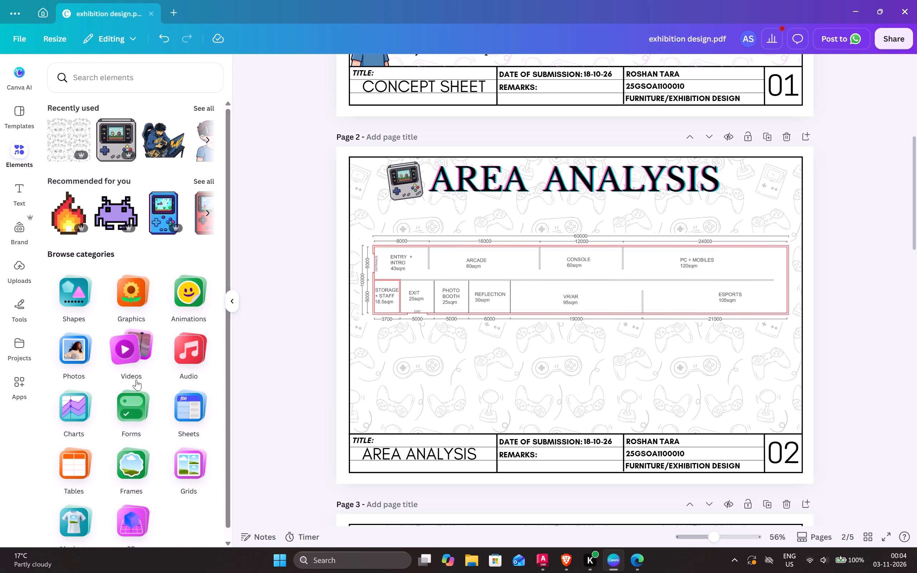
{"action": "left_click", "coordinate": [192, 411]}
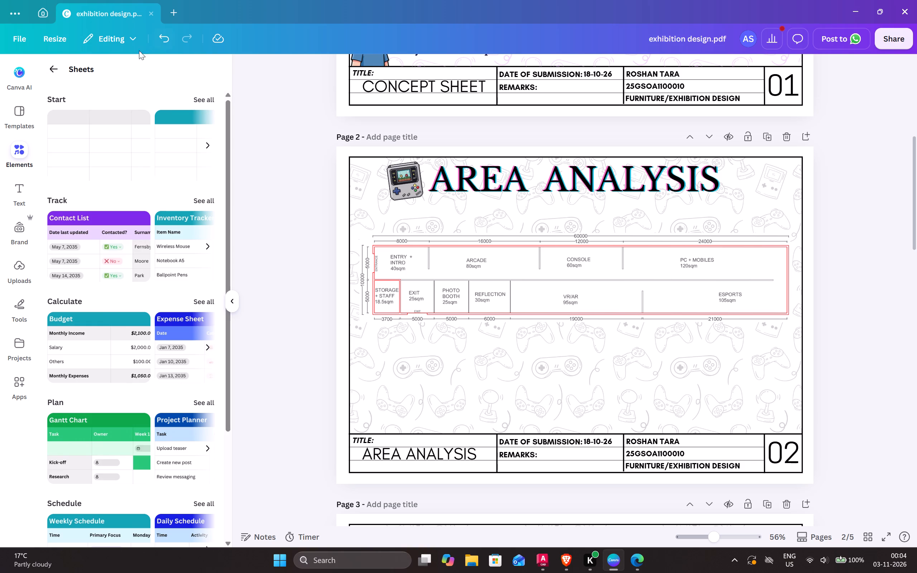
{"action": "left_click", "coordinate": [53, 70]}
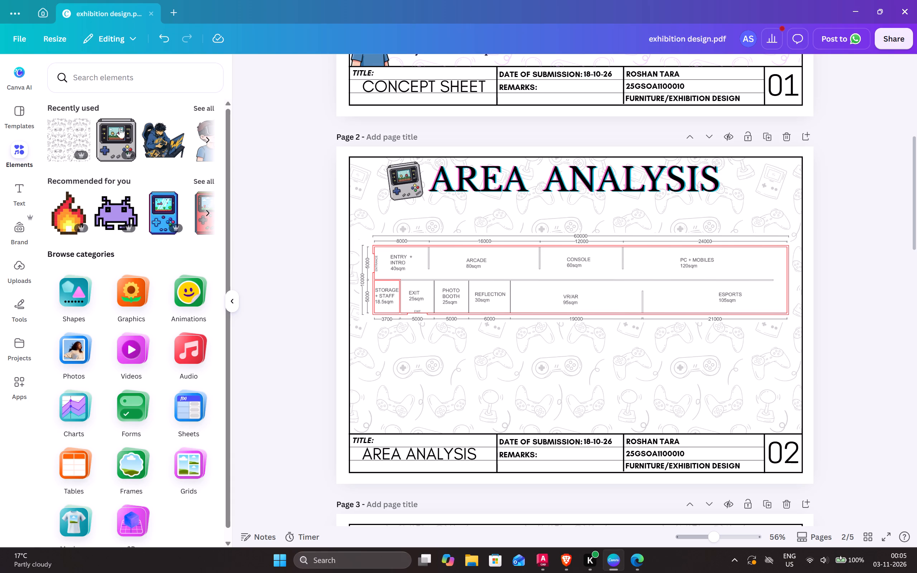
{"action": "scroll", "coordinate": [162, 307], "scroll_direction": "down", "scroll_amount": 4}
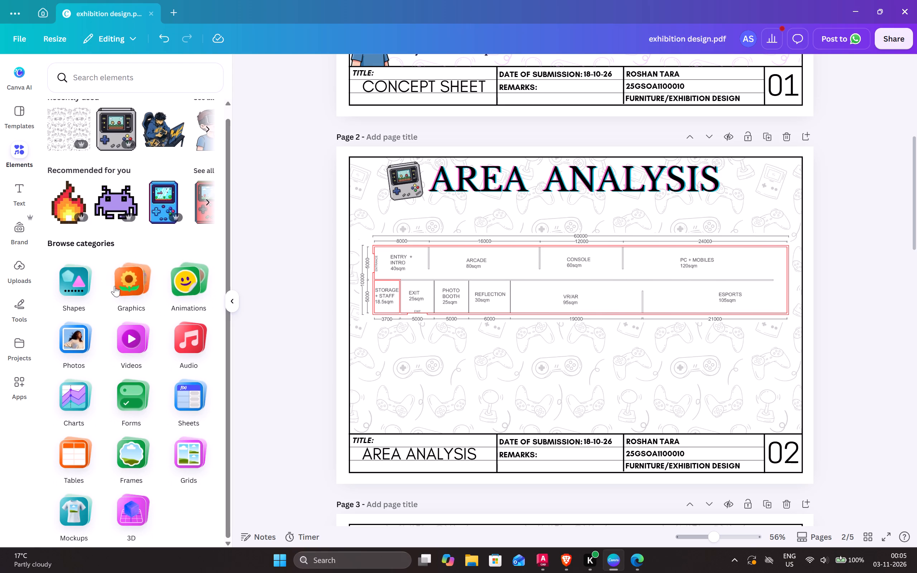
{"action": "left_click", "coordinate": [85, 395]}
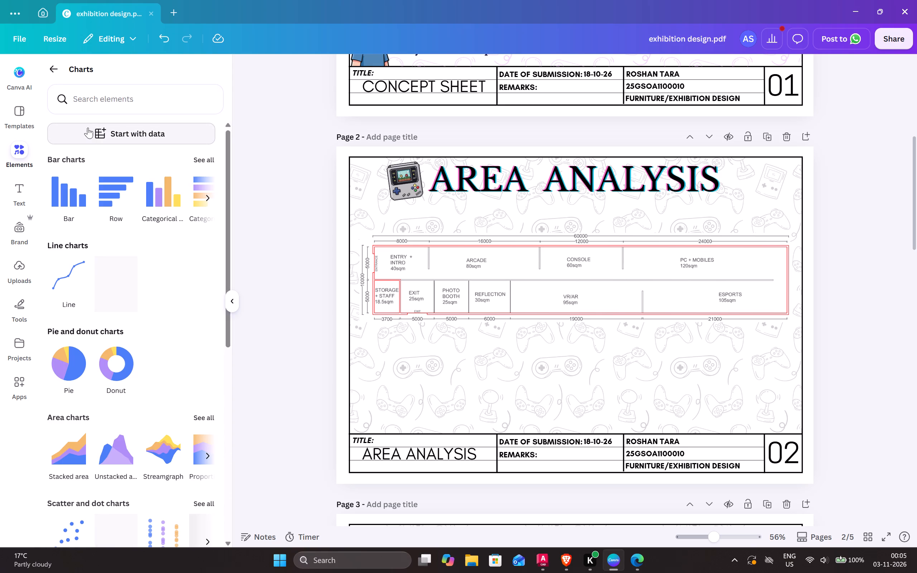
{"action": "left_click", "coordinate": [59, 70]}
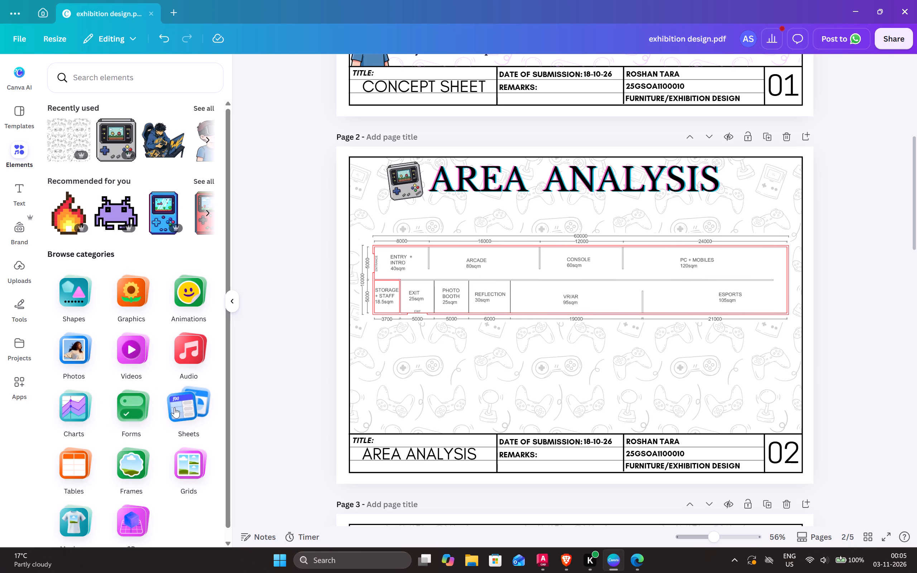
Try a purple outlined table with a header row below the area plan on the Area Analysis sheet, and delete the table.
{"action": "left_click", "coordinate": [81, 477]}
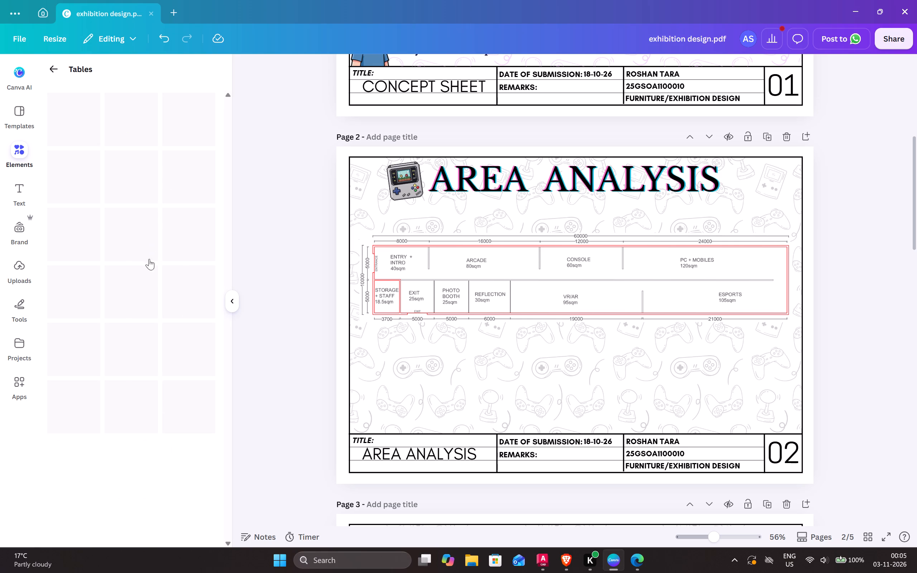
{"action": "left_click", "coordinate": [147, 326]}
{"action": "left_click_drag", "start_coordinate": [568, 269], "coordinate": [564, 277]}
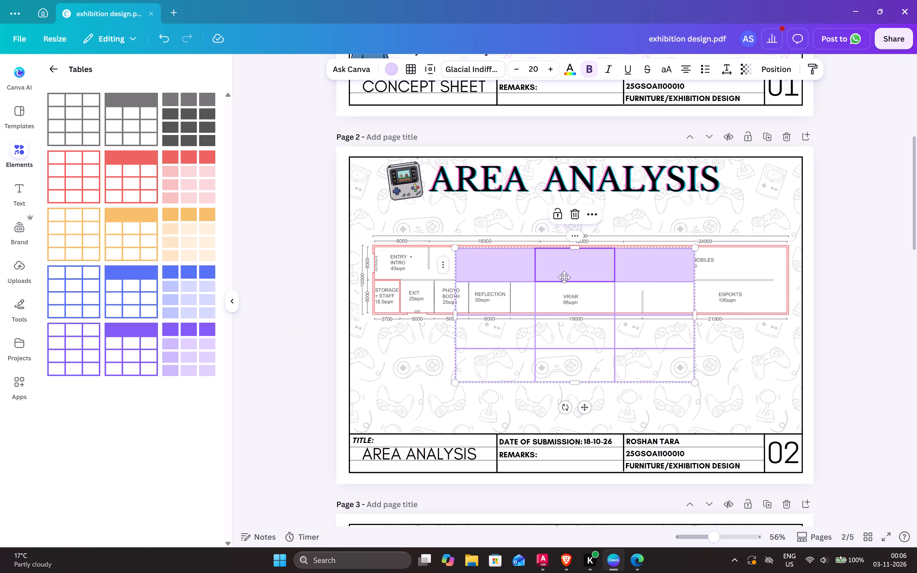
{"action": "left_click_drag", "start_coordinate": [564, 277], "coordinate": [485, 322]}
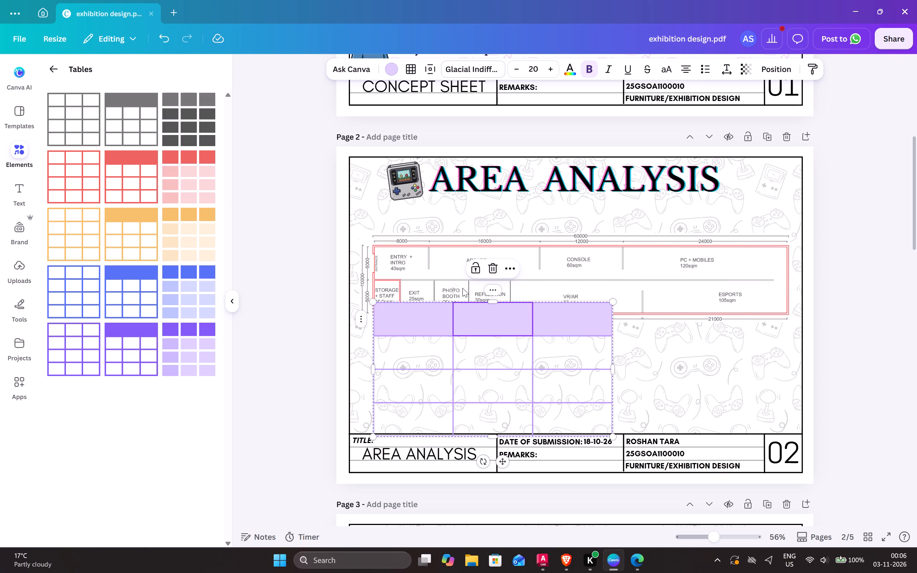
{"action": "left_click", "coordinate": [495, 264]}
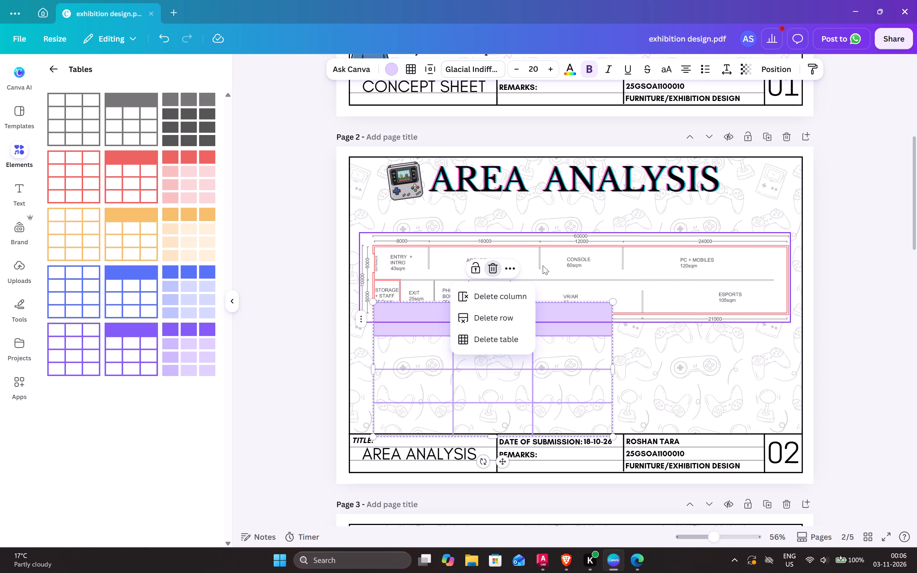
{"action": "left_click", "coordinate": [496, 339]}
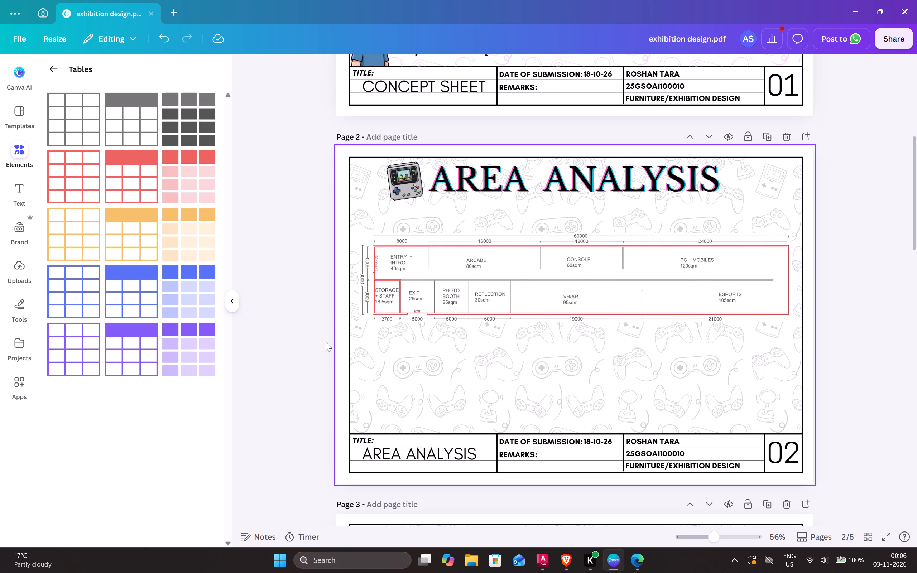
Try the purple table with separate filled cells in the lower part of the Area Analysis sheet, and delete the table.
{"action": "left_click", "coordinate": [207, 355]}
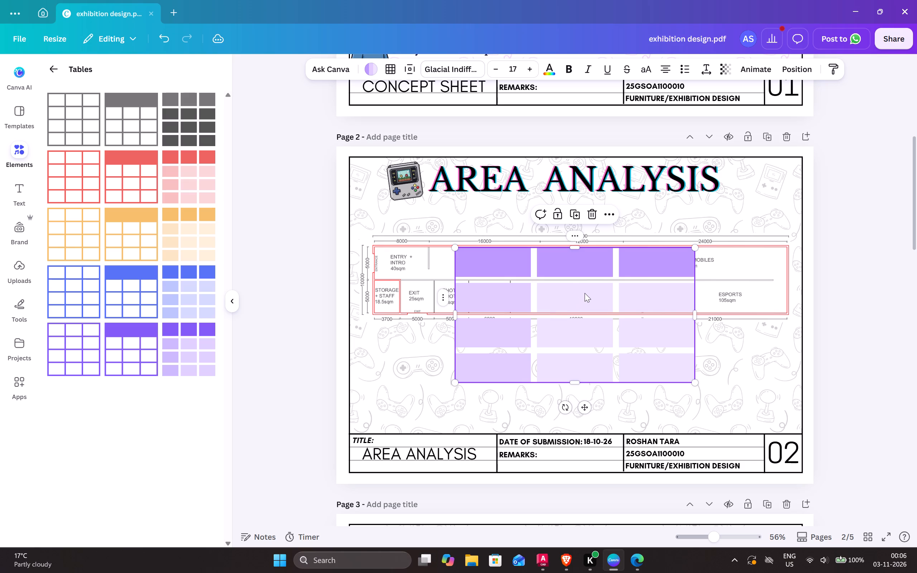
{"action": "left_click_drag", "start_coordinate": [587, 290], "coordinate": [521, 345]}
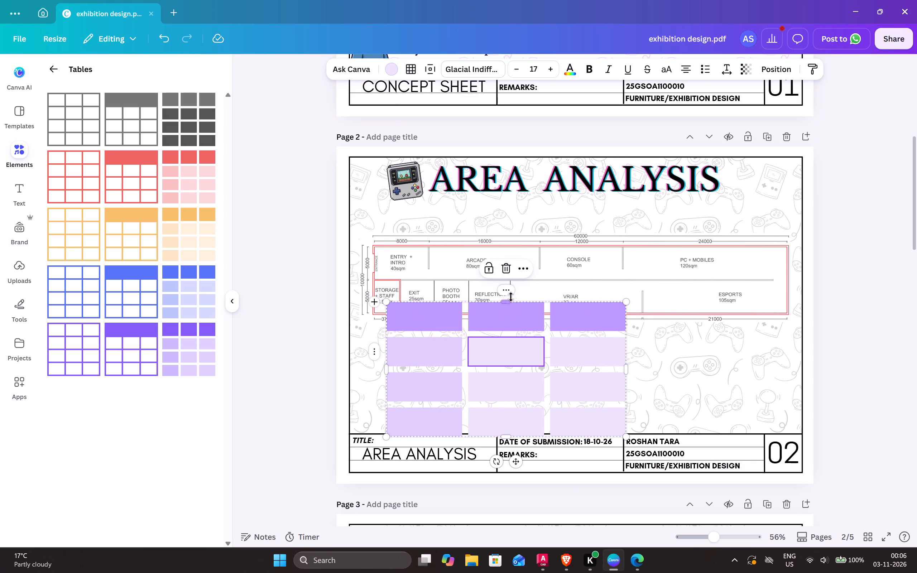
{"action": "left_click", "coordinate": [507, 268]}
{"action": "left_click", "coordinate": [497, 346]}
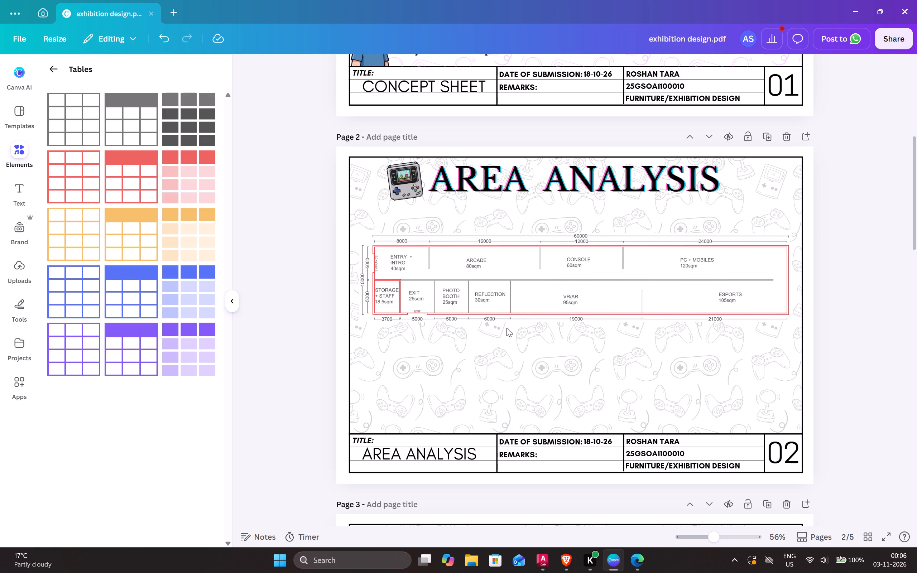
Look over the Area Analysis and Bubble Diagram sheets, checking the free space below their drawings.
{"action": "scroll", "coordinate": [569, 275], "scroll_direction": "down", "scroll_amount": 4}
{"action": "scroll", "coordinate": [569, 275], "scroll_direction": "up", "scroll_amount": 3}
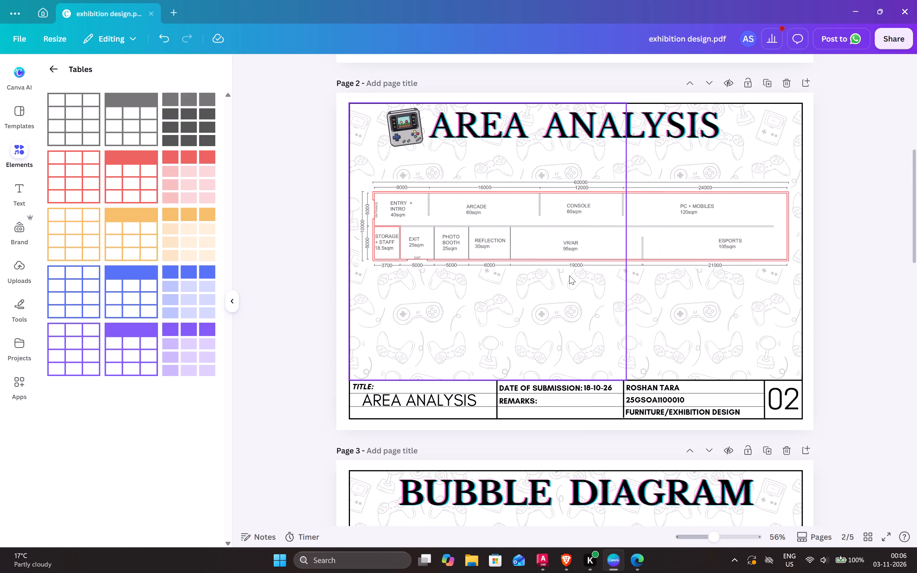
{"action": "scroll", "coordinate": [569, 275], "scroll_direction": "down", "scroll_amount": 3}
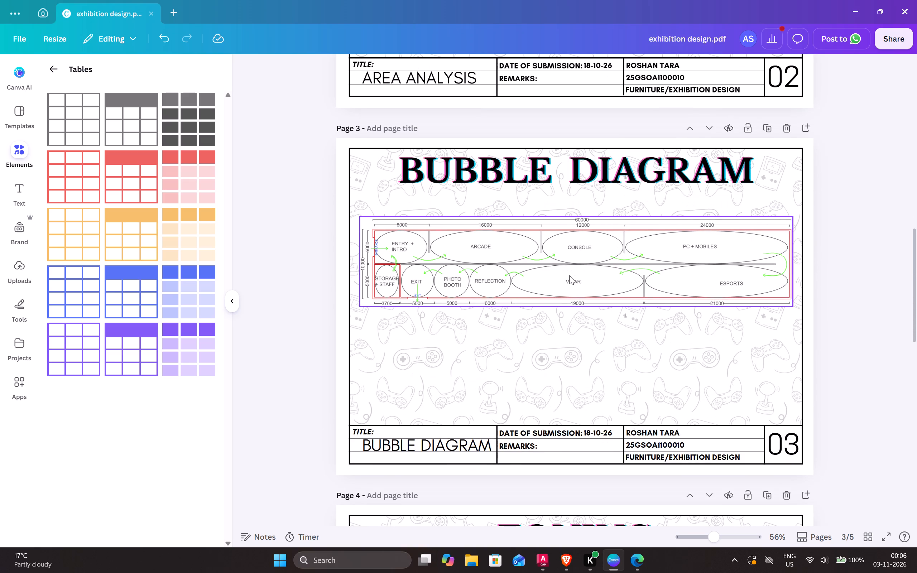
{"action": "scroll", "coordinate": [569, 275], "scroll_direction": "up", "scroll_amount": 3}
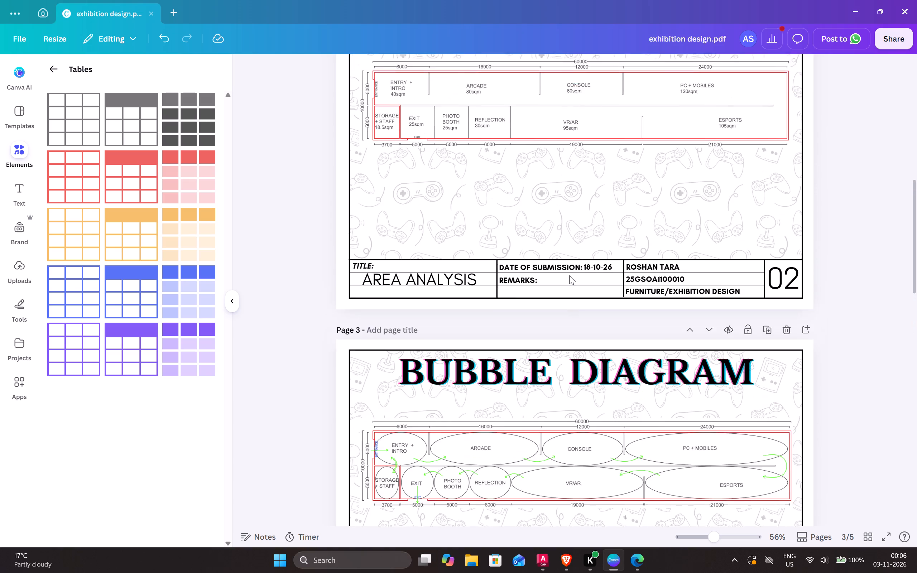
{"action": "scroll", "coordinate": [569, 275], "scroll_direction": "up", "scroll_amount": 1}
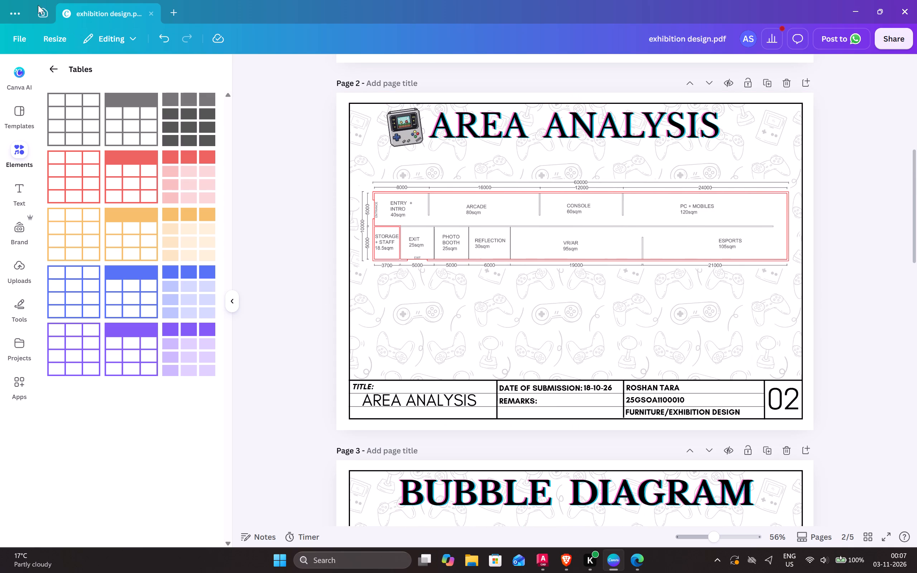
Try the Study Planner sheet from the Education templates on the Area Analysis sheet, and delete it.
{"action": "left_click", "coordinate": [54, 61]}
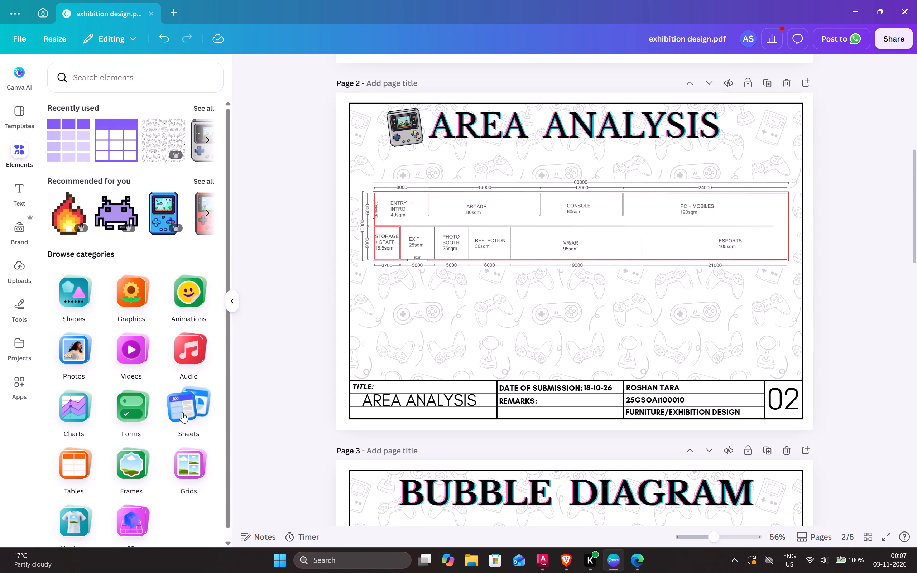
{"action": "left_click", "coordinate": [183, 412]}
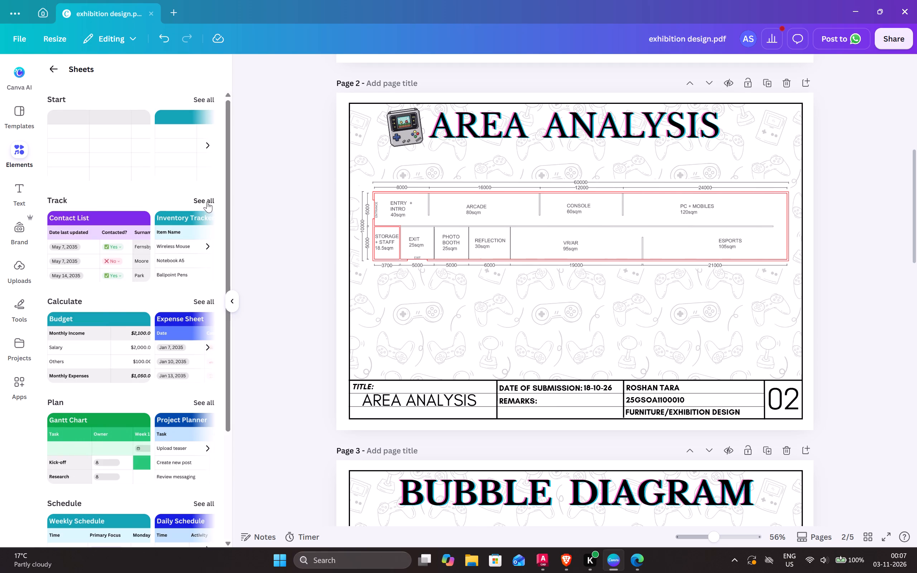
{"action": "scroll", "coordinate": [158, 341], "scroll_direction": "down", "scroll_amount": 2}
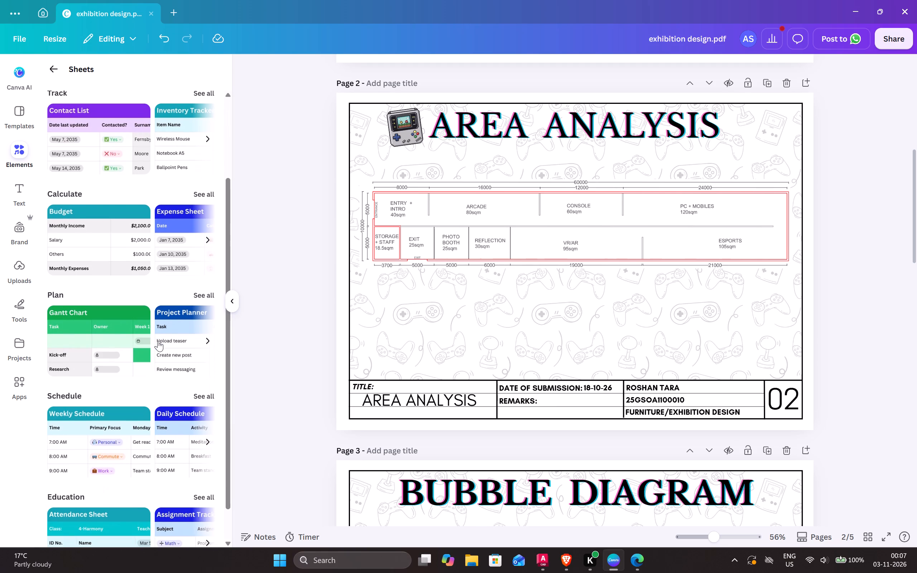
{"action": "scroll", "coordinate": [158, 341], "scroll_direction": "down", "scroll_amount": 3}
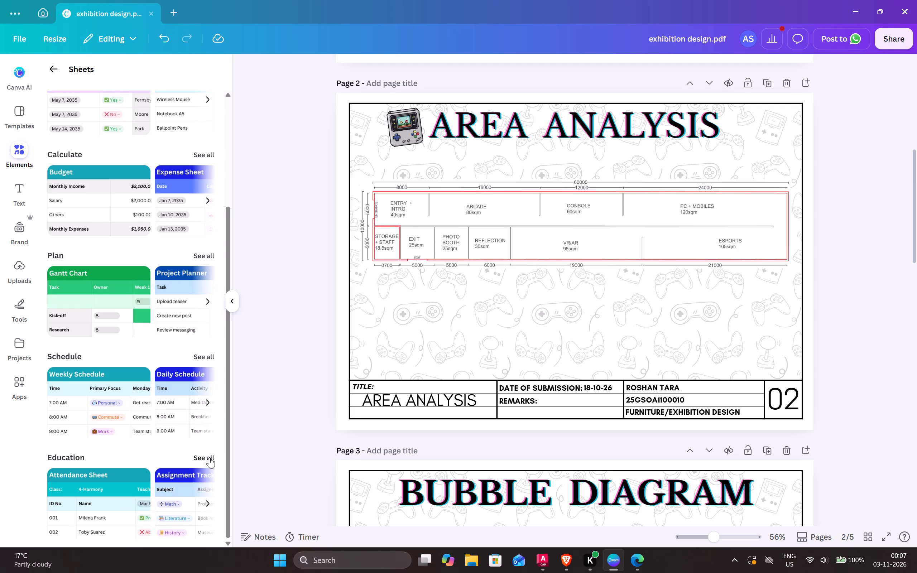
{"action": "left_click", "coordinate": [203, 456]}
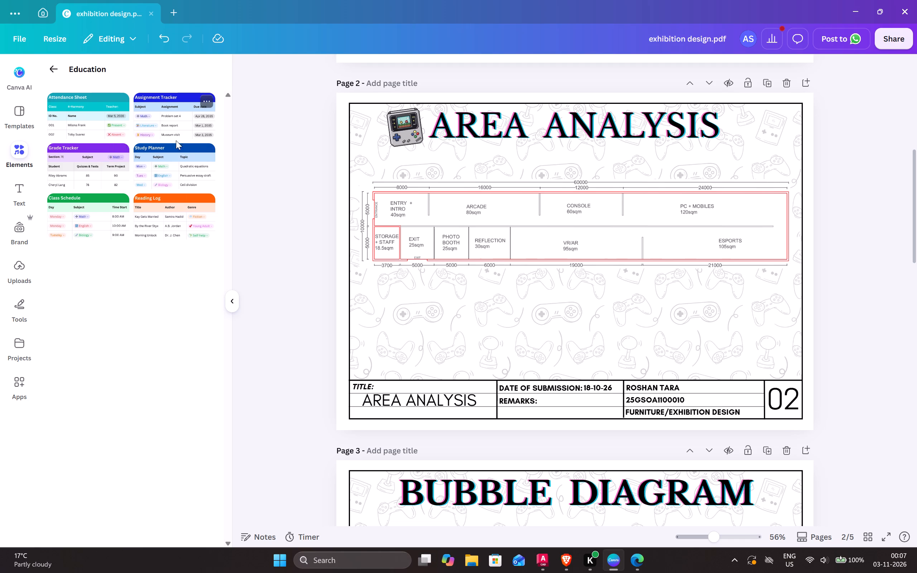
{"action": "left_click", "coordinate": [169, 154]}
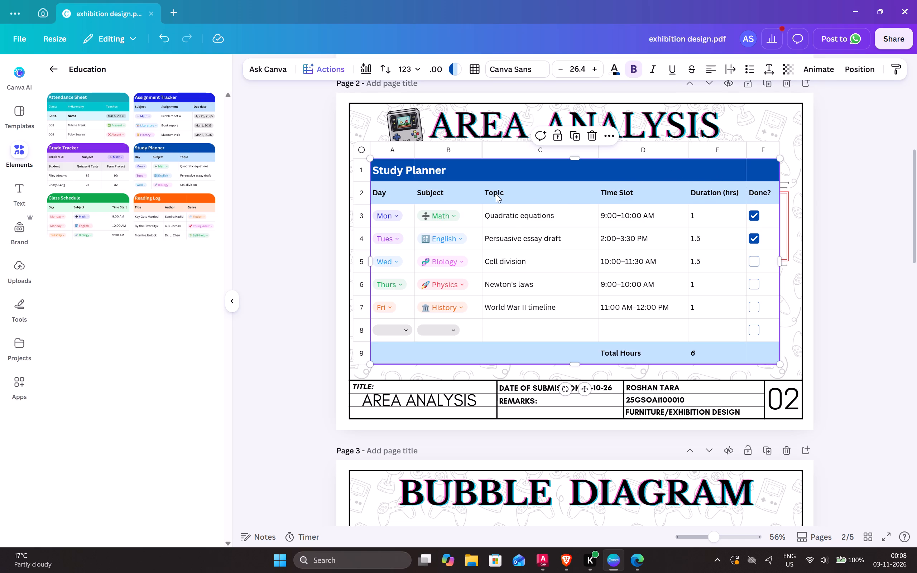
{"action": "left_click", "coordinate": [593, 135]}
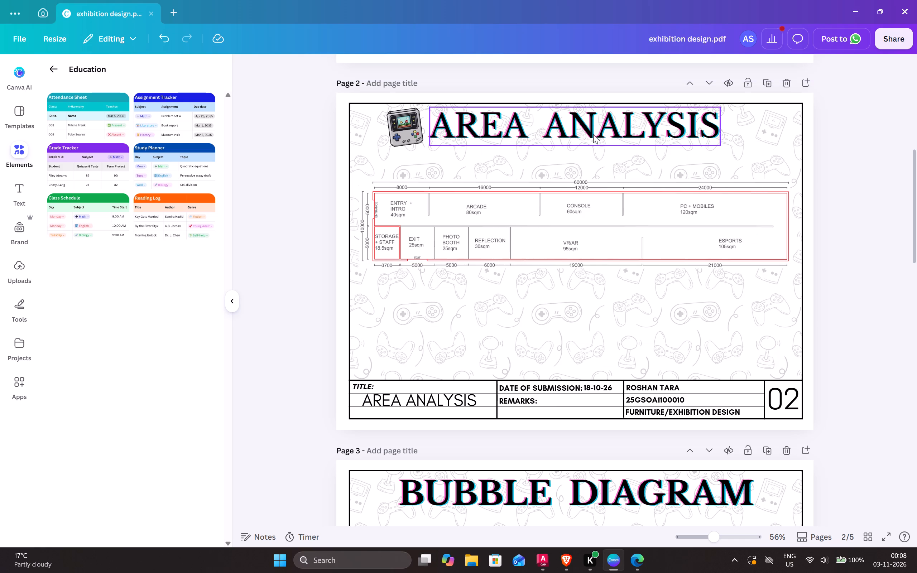
Return to the table designs to choose one for the Area Analysis sheet.
{"action": "left_click", "coordinate": [49, 71]}
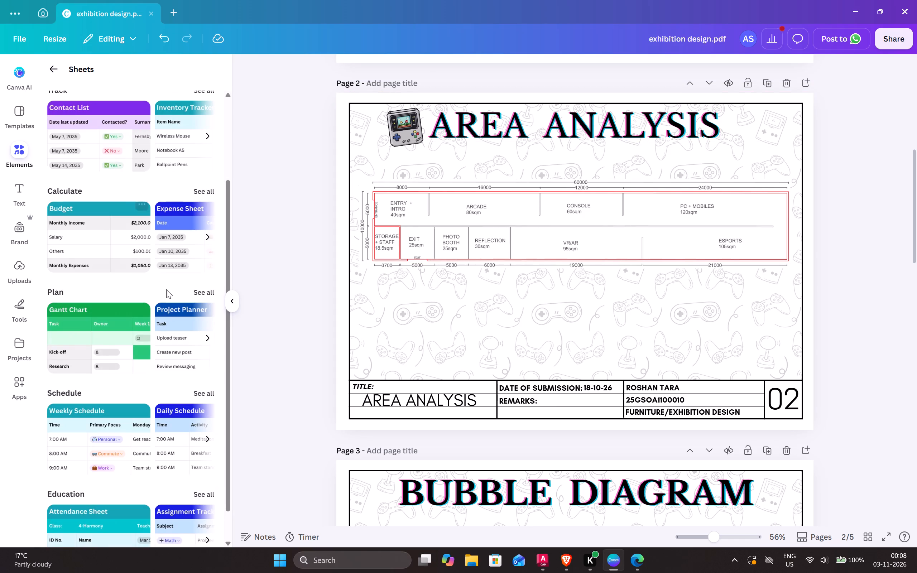
{"action": "left_click", "coordinate": [53, 67]}
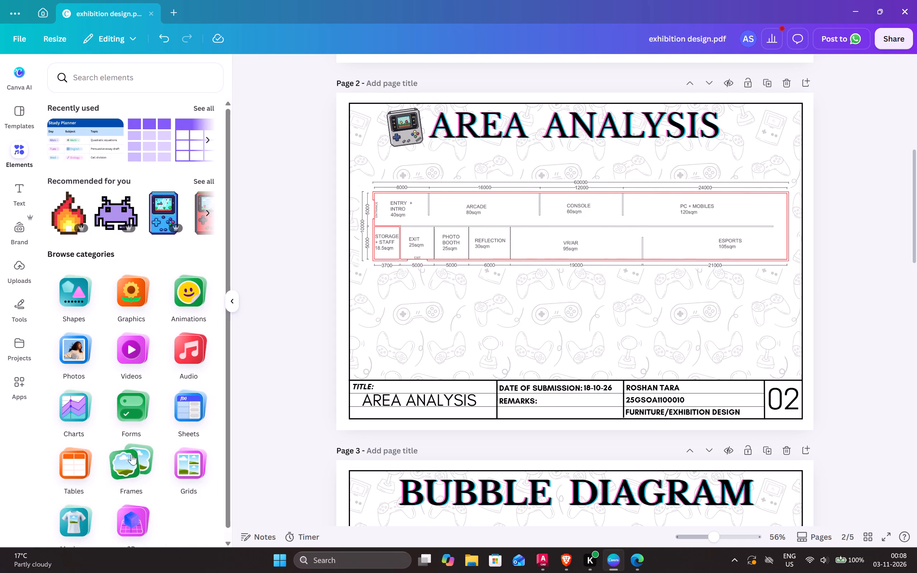
{"action": "left_click", "coordinate": [78, 475]}
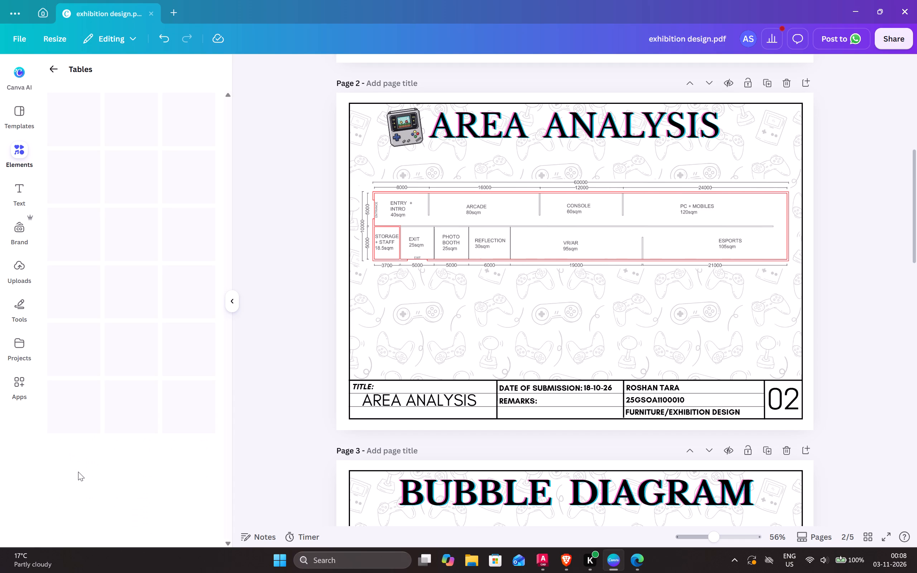
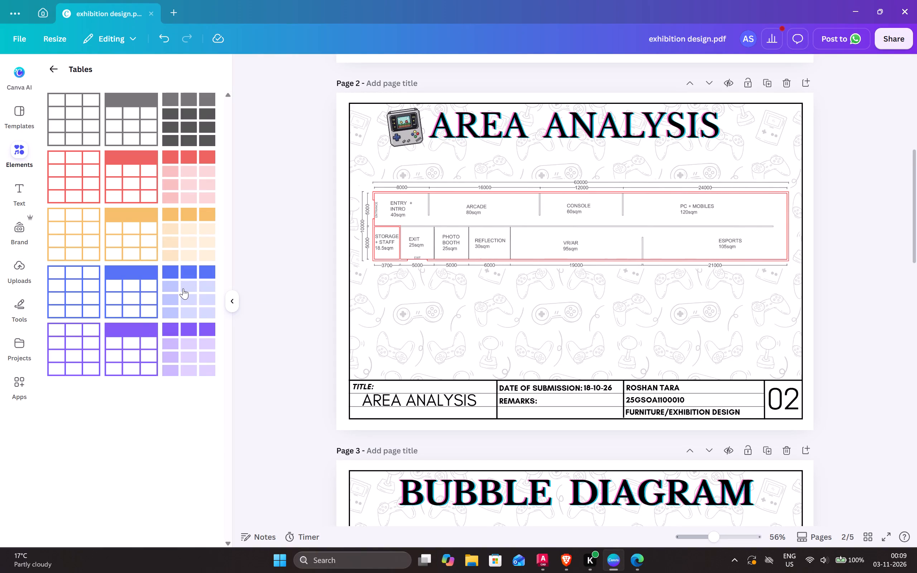
Insert the purple table with a filled header row on the Area Analysis sheet and move it over the sheet's lower part.
{"action": "left_click", "coordinate": [139, 331]}
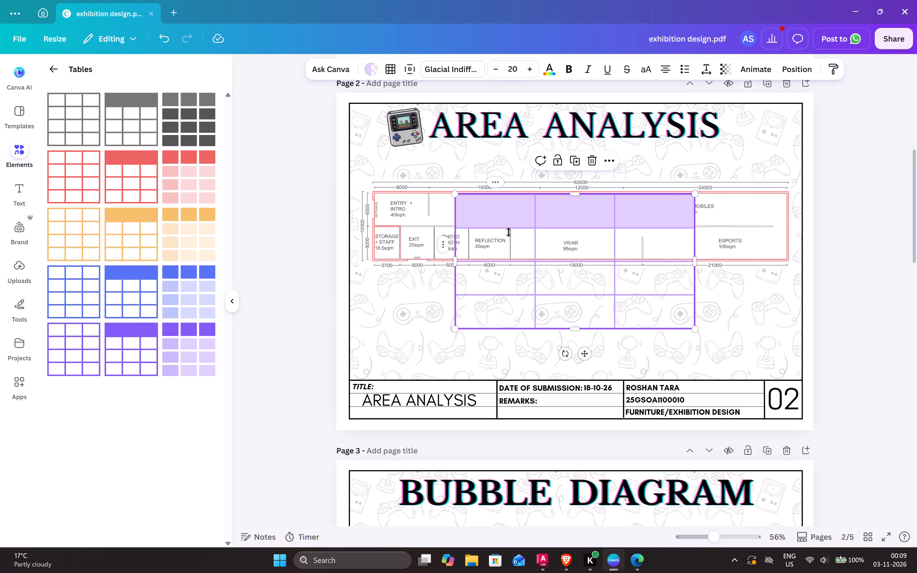
{"action": "left_click_drag", "start_coordinate": [563, 214], "coordinate": [651, 279]}
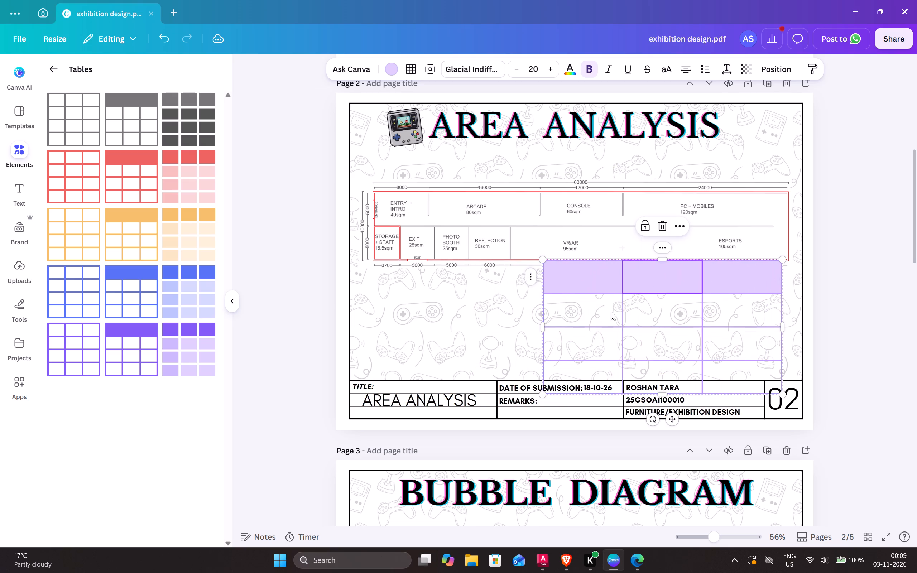
Fill the first two cells of the table's second row with white.
{"action": "left_click", "coordinate": [599, 307]}
{"action": "left_click", "coordinate": [592, 309]}
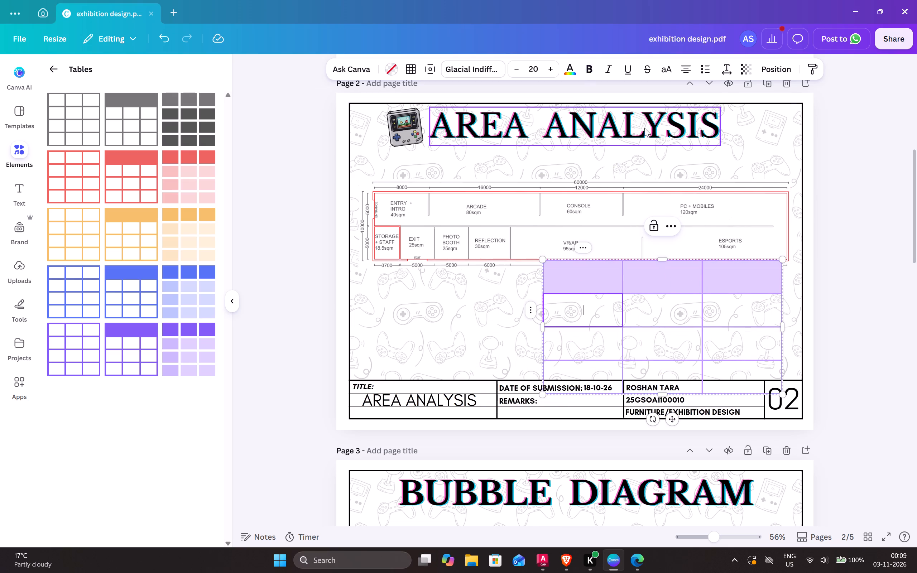
{"action": "left_click", "coordinate": [395, 66]}
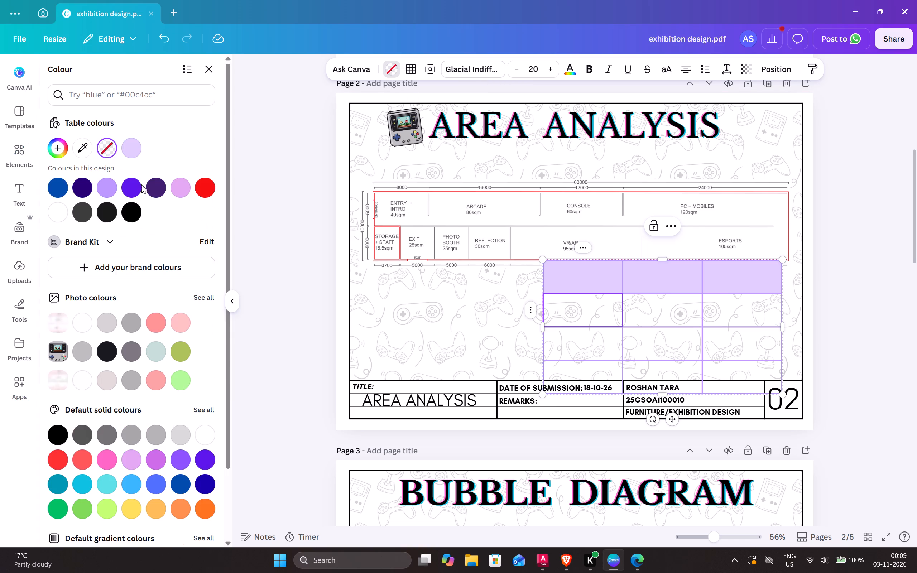
{"action": "left_click", "coordinate": [111, 189]}
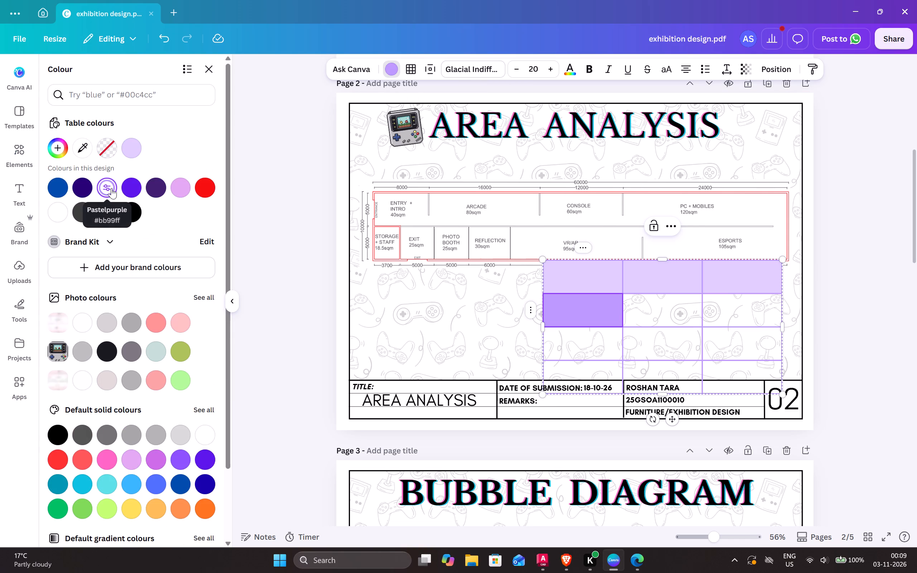
{"action": "left_click", "coordinate": [58, 214]}
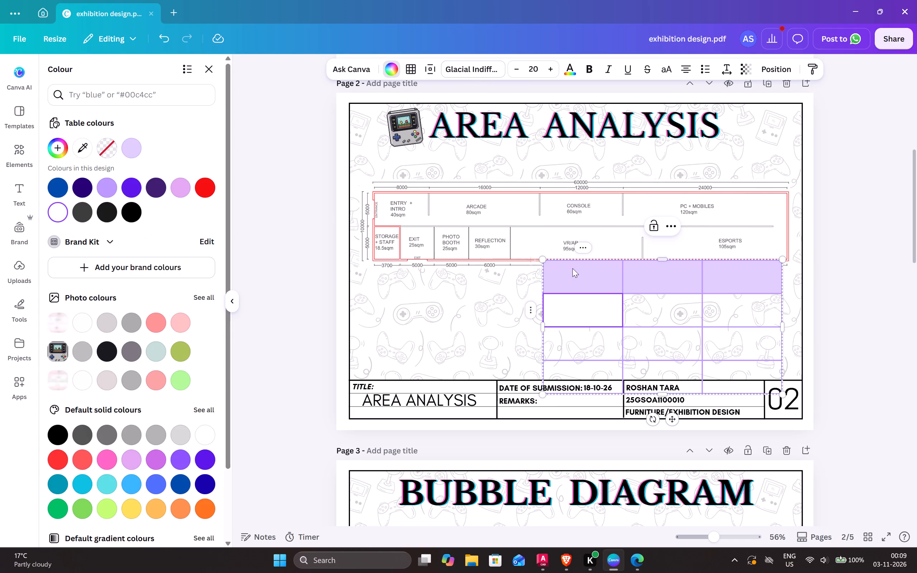
{"action": "left_click", "coordinate": [647, 305]}
{"action": "left_click", "coordinate": [56, 204]}
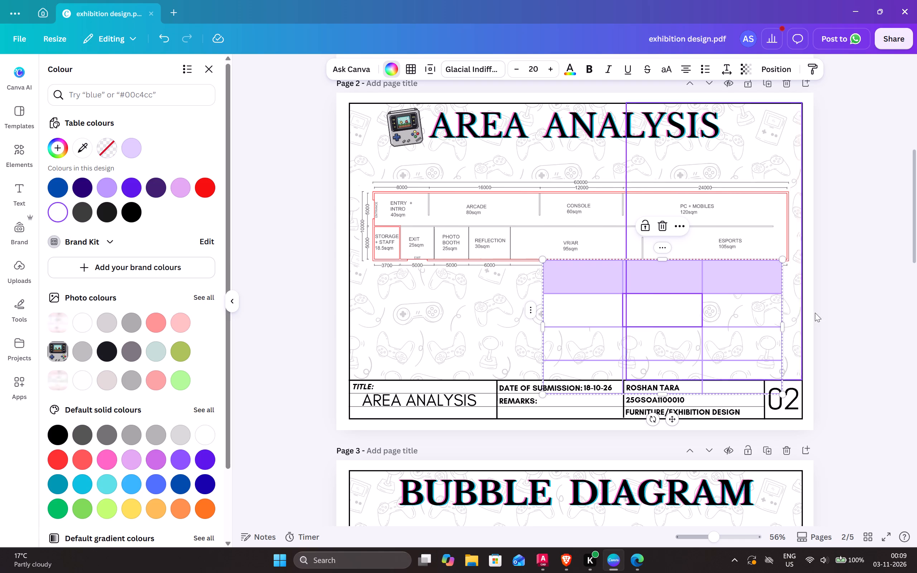
Shrink the table and fit it into the free space below the VR/AR and ESPORTS areas, above the title block.
{"action": "scroll", "coordinate": [746, 253], "scroll_direction": "down", "scroll_amount": 2}
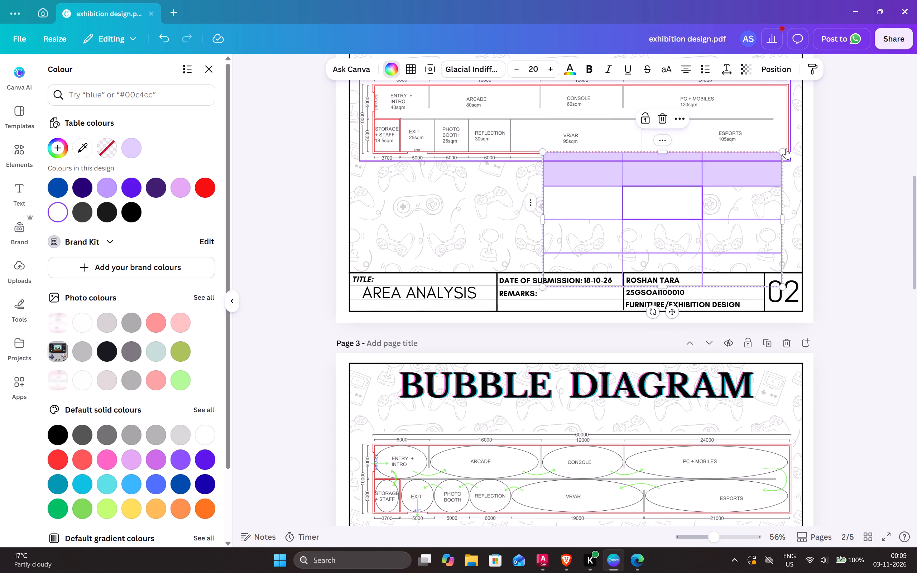
{"action": "left_click_drag", "start_coordinate": [781, 150], "coordinate": [643, 193]}
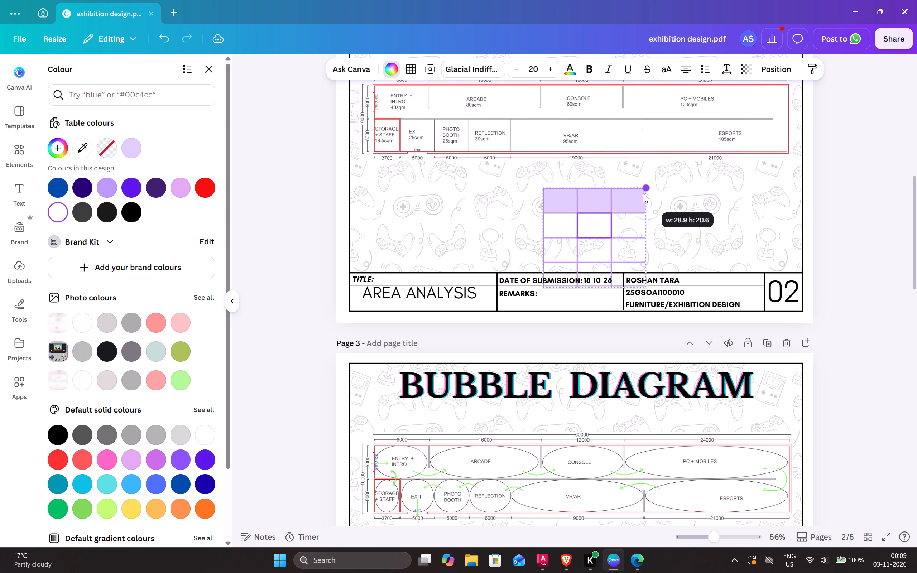
{"action": "left_click_drag", "start_coordinate": [643, 193], "coordinate": [741, 185]}
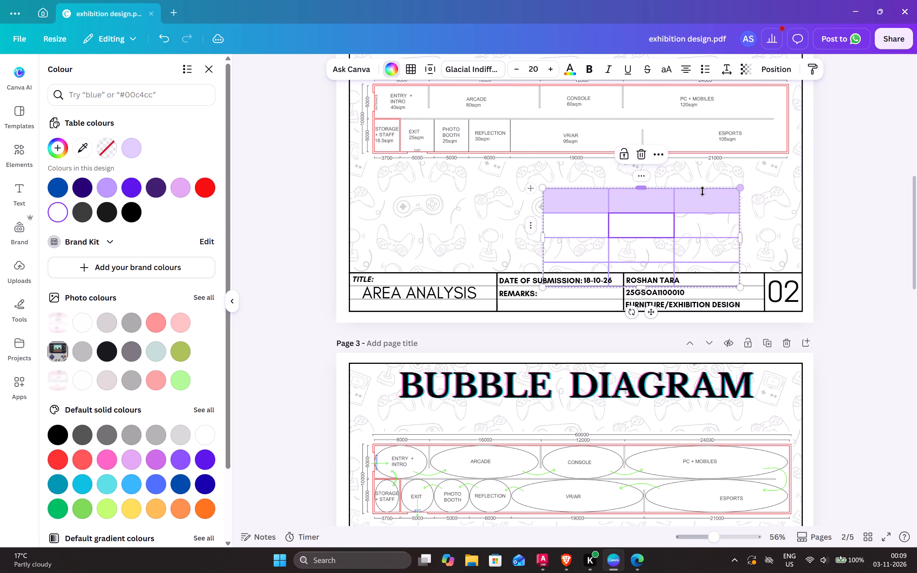
{"action": "left_click_drag", "start_coordinate": [693, 194], "coordinate": [744, 168]}
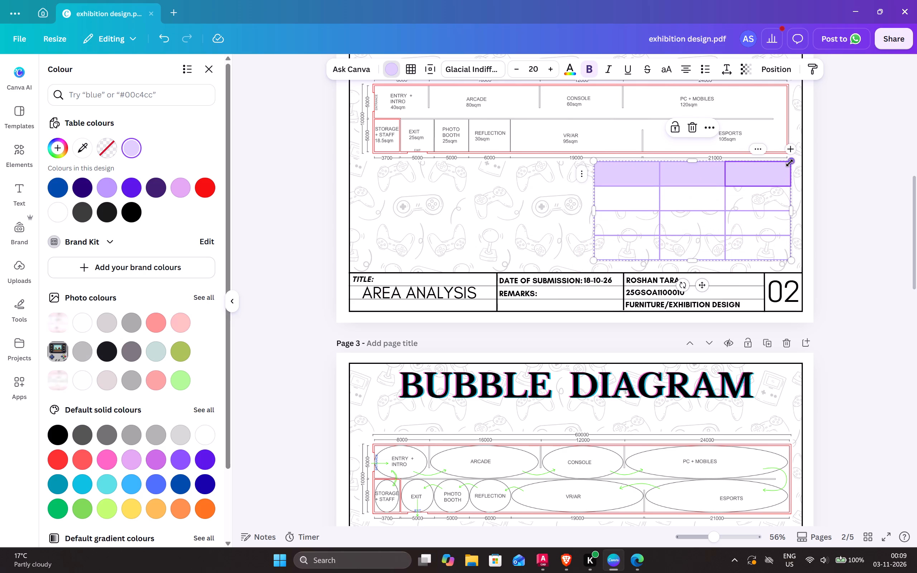
{"action": "left_click_drag", "start_coordinate": [708, 180], "coordinate": [712, 188]}
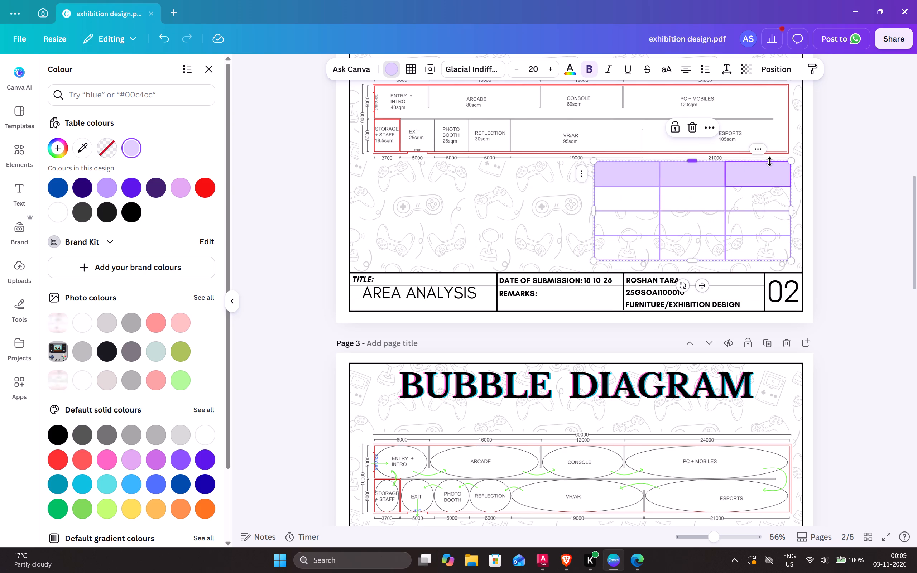
{"action": "left_click_drag", "start_coordinate": [766, 169], "coordinate": [768, 181]}
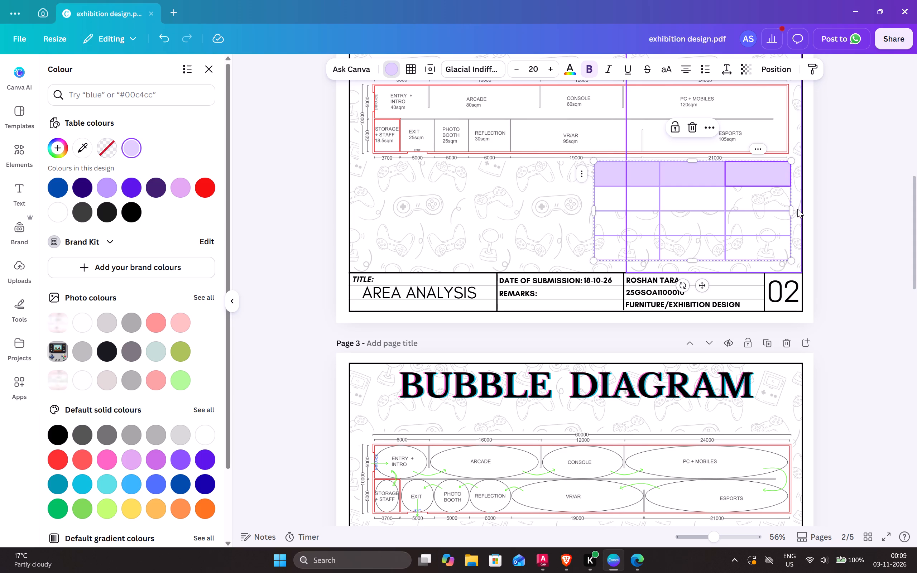
Narrow the table's third column and scale the whole table up slightly.
{"action": "left_click_drag", "start_coordinate": [793, 211], "coordinate": [729, 214]}
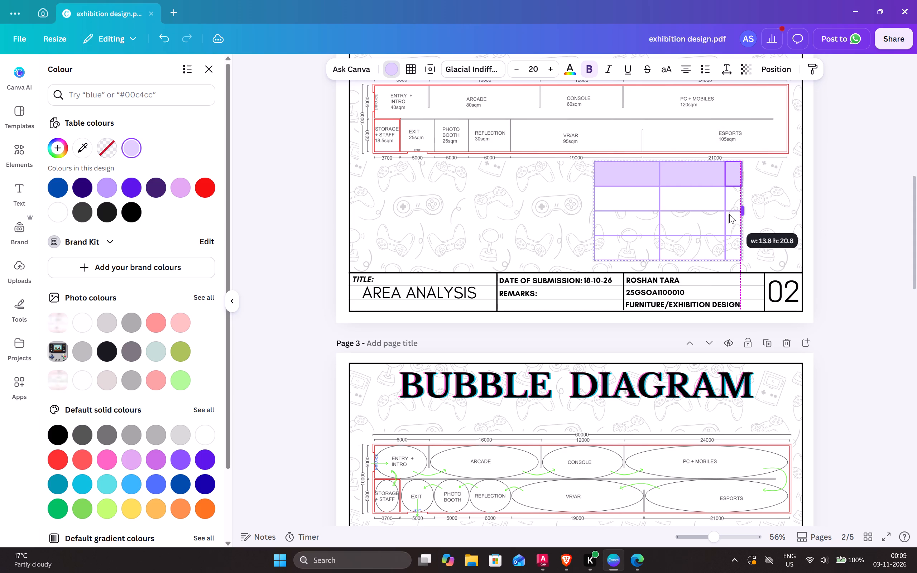
{"action": "left_click_drag", "start_coordinate": [729, 214], "coordinate": [713, 214]}
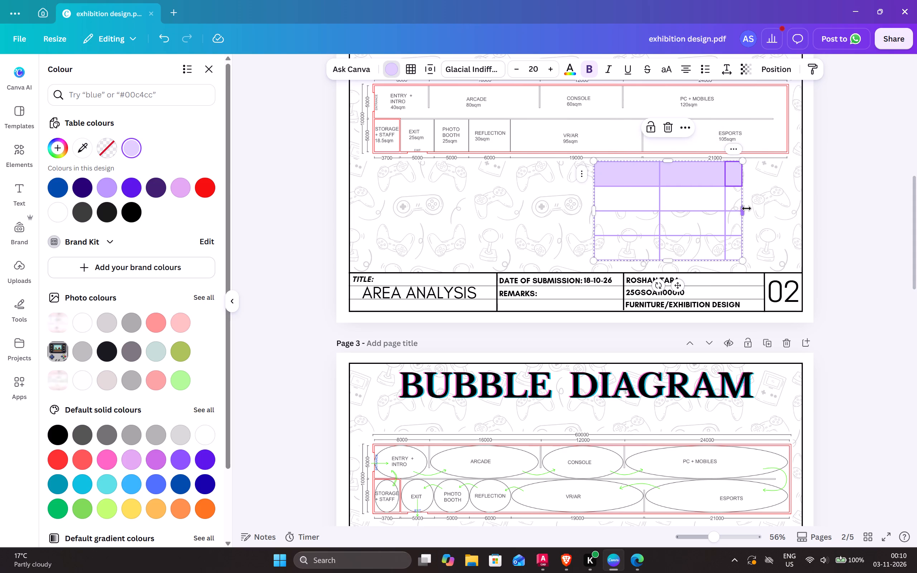
{"action": "left_click_drag", "start_coordinate": [743, 211], "coordinate": [726, 211]}
{"action": "left_click_drag", "start_coordinate": [743, 159], "coordinate": [778, 147]}
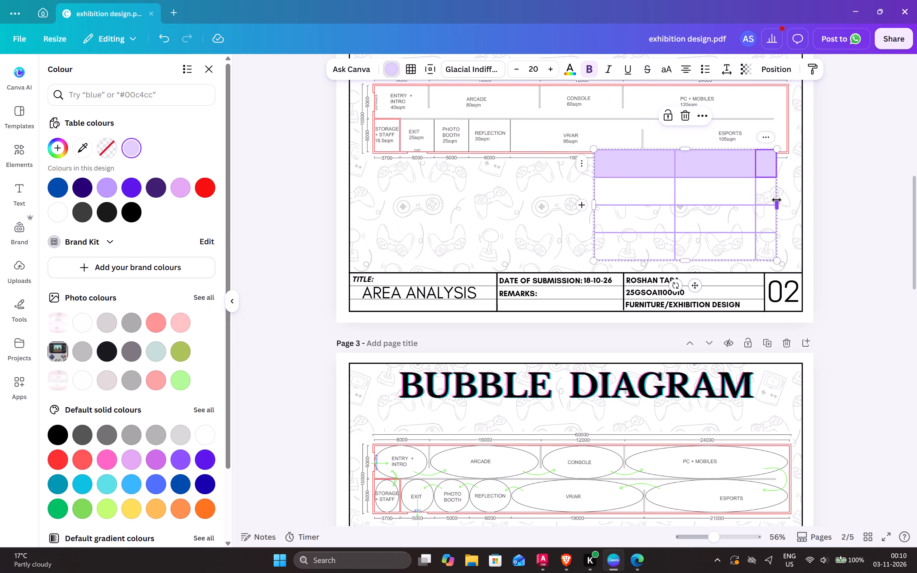
{"action": "left_click_drag", "start_coordinate": [777, 201], "coordinate": [756, 203]}
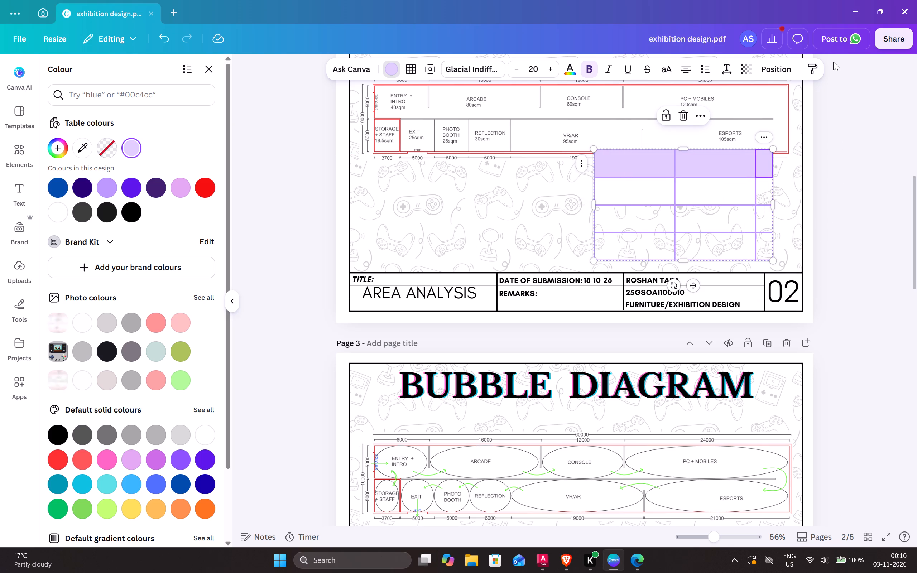
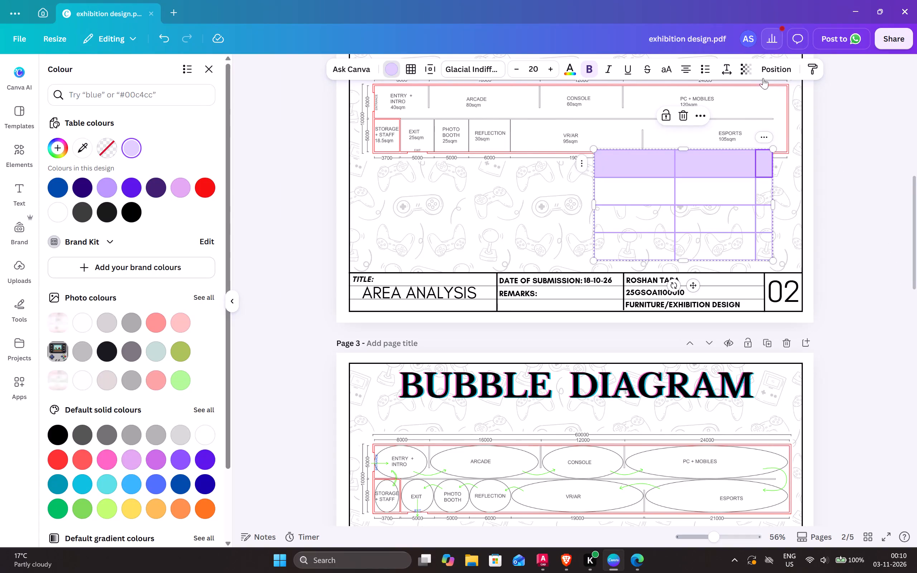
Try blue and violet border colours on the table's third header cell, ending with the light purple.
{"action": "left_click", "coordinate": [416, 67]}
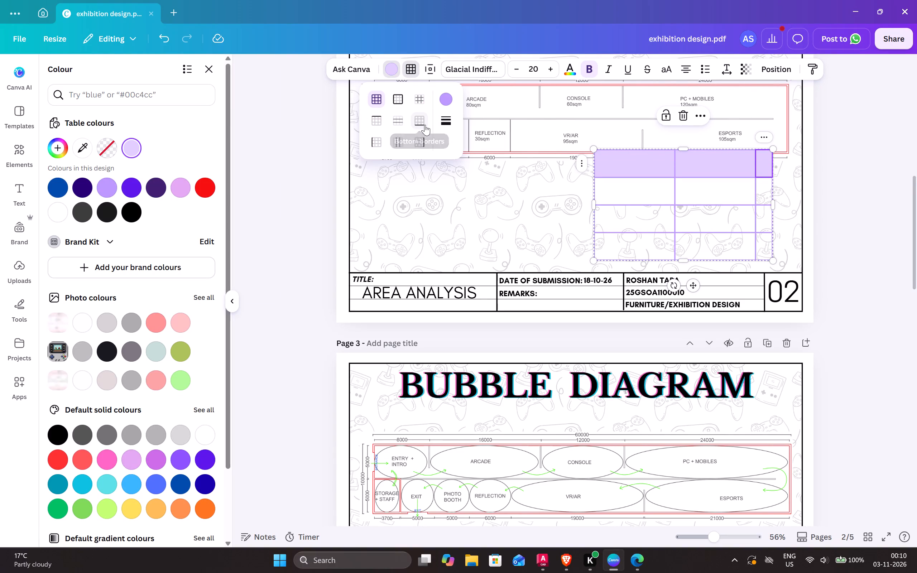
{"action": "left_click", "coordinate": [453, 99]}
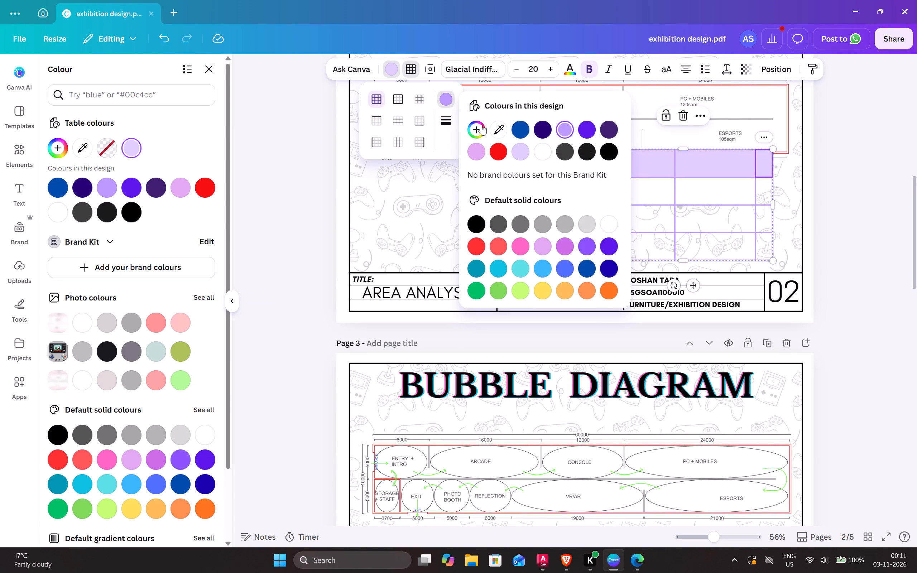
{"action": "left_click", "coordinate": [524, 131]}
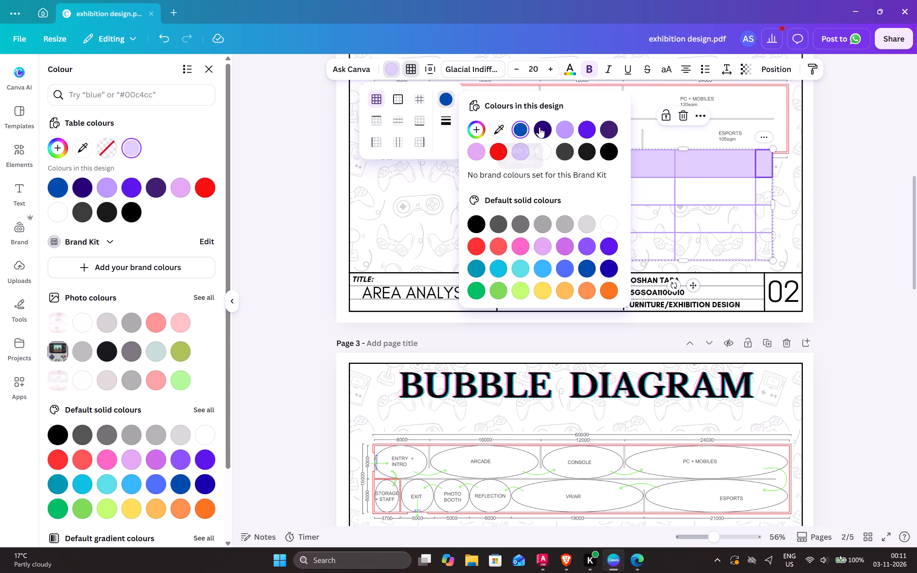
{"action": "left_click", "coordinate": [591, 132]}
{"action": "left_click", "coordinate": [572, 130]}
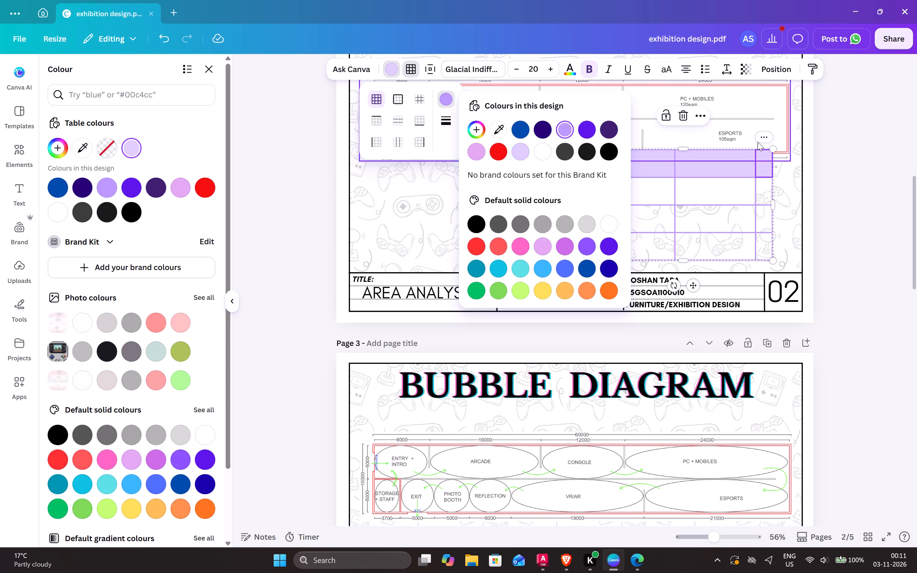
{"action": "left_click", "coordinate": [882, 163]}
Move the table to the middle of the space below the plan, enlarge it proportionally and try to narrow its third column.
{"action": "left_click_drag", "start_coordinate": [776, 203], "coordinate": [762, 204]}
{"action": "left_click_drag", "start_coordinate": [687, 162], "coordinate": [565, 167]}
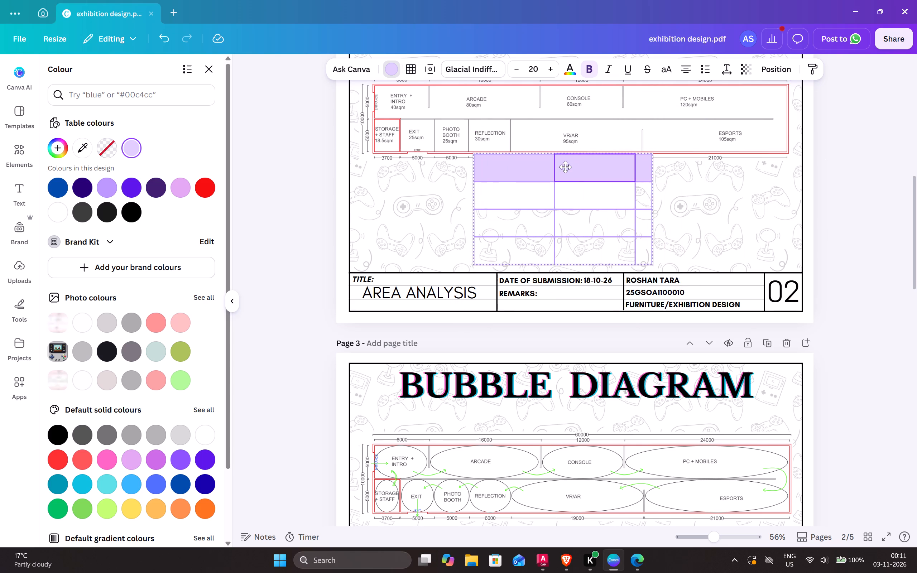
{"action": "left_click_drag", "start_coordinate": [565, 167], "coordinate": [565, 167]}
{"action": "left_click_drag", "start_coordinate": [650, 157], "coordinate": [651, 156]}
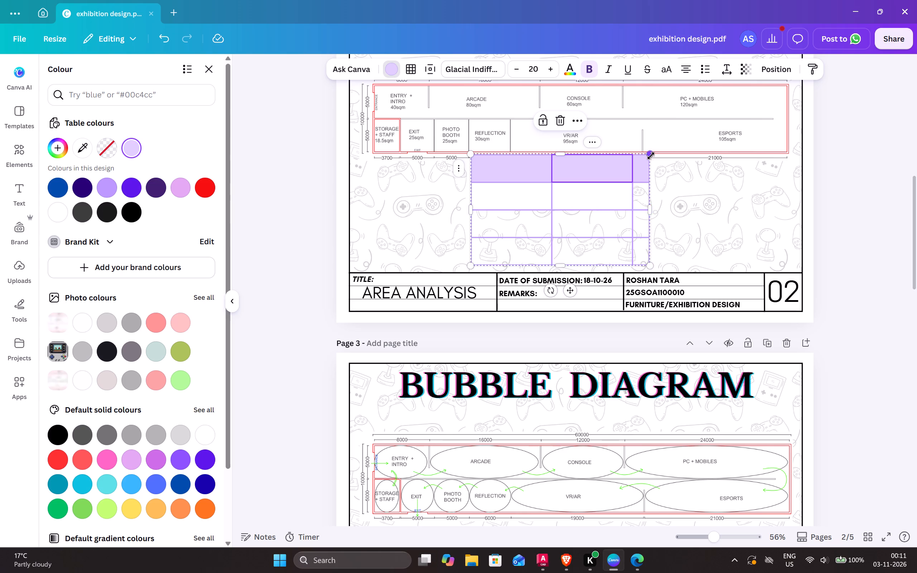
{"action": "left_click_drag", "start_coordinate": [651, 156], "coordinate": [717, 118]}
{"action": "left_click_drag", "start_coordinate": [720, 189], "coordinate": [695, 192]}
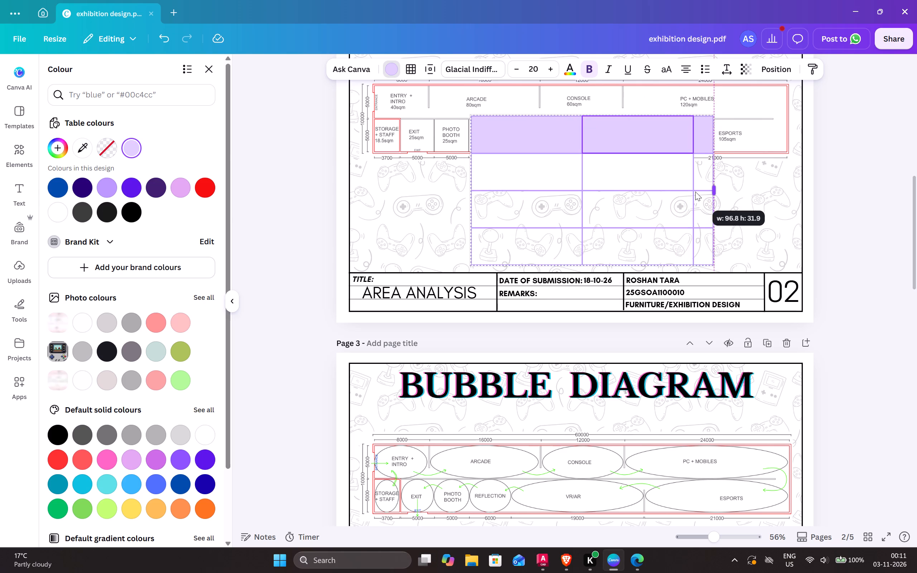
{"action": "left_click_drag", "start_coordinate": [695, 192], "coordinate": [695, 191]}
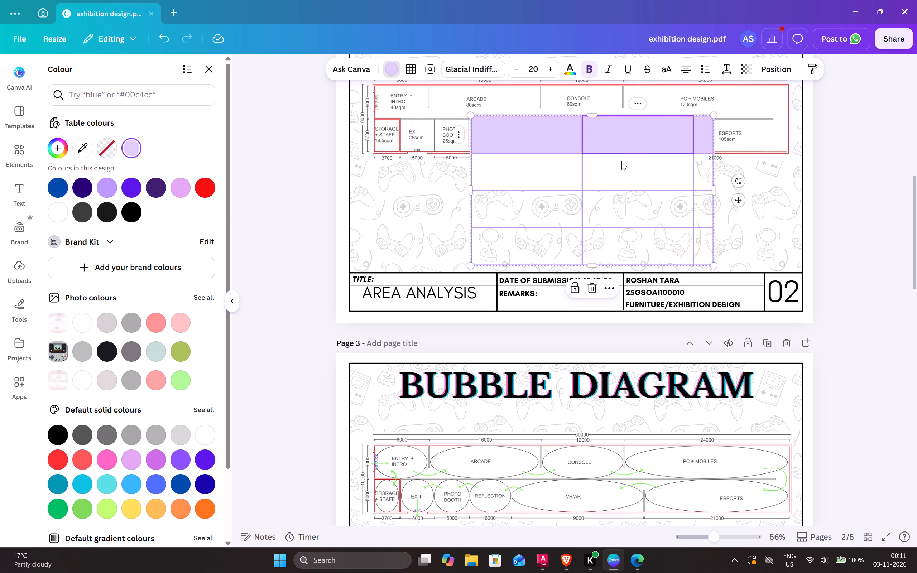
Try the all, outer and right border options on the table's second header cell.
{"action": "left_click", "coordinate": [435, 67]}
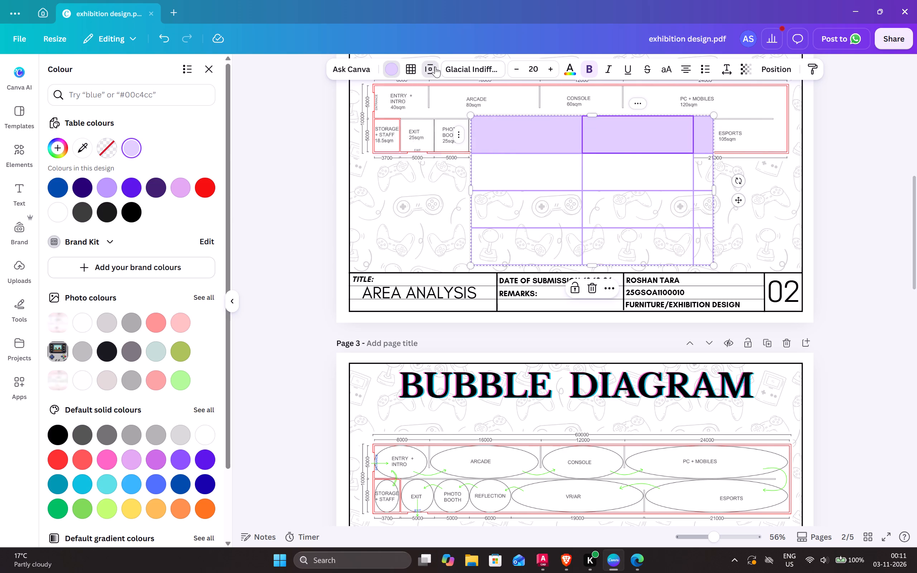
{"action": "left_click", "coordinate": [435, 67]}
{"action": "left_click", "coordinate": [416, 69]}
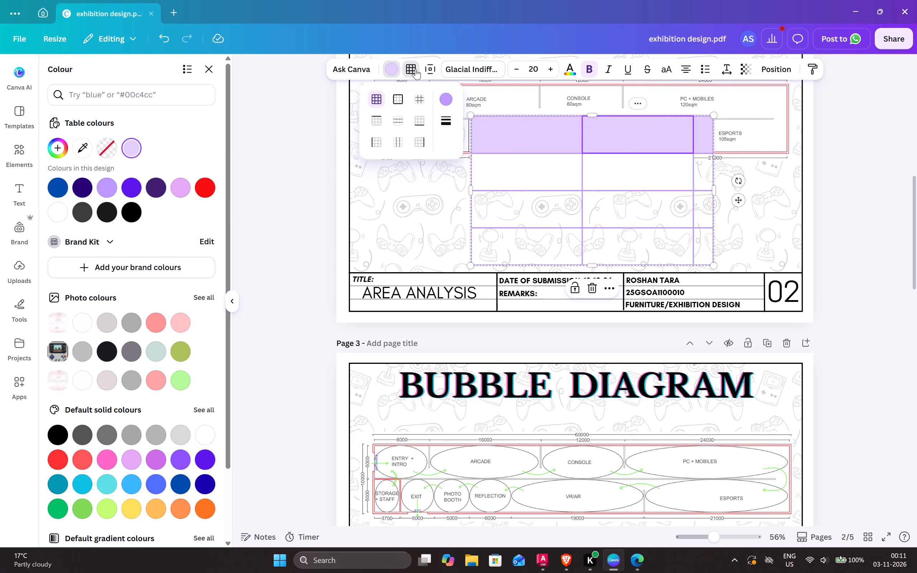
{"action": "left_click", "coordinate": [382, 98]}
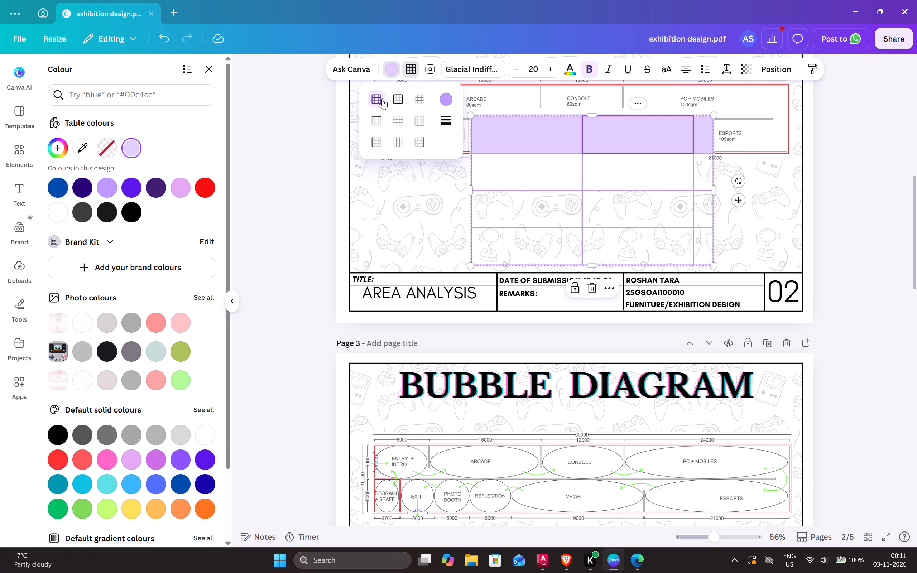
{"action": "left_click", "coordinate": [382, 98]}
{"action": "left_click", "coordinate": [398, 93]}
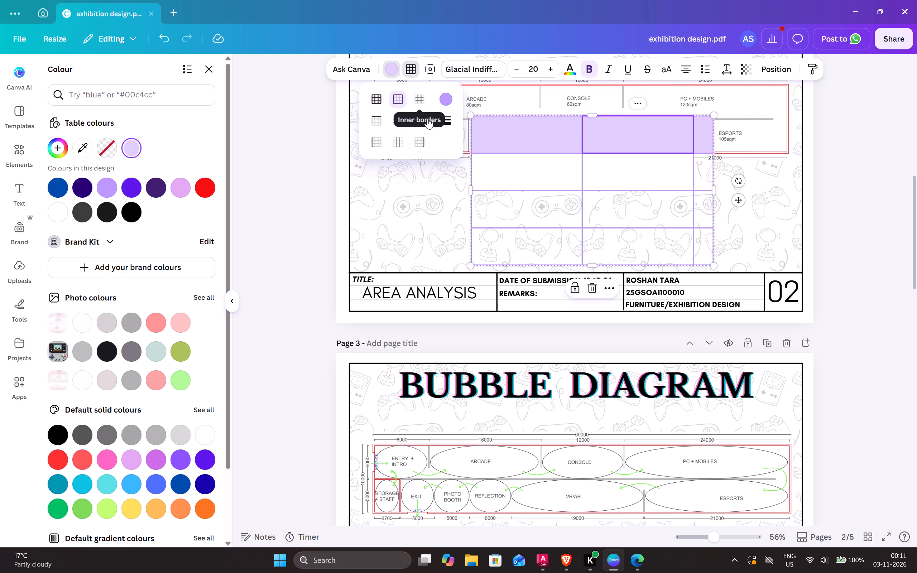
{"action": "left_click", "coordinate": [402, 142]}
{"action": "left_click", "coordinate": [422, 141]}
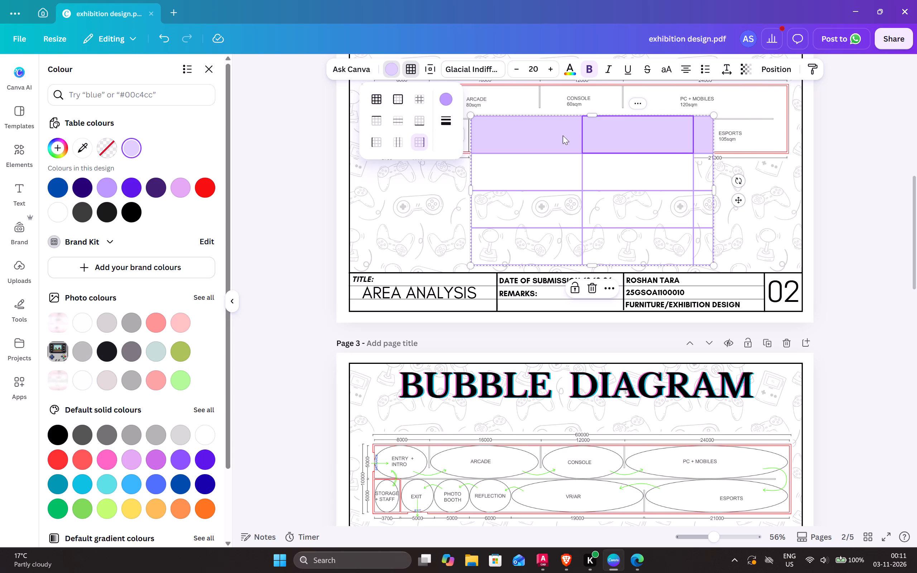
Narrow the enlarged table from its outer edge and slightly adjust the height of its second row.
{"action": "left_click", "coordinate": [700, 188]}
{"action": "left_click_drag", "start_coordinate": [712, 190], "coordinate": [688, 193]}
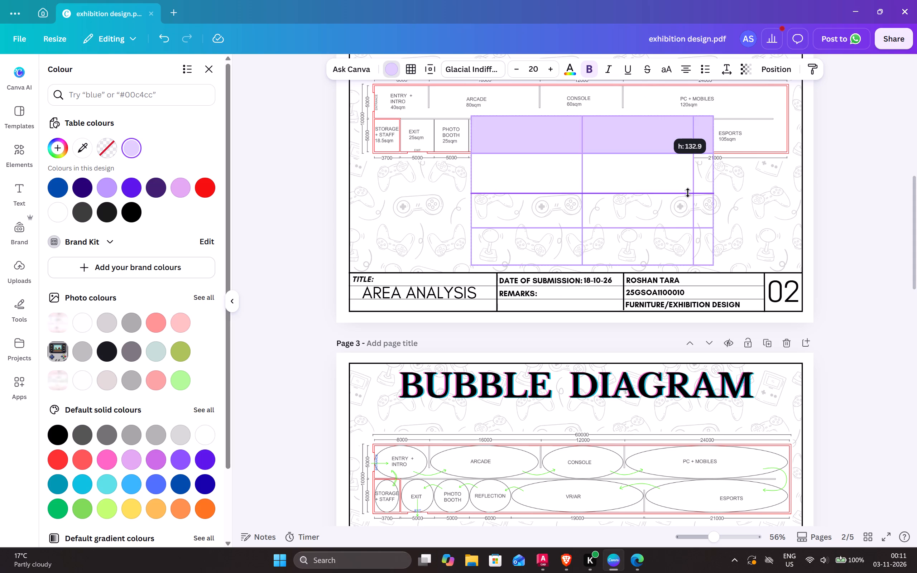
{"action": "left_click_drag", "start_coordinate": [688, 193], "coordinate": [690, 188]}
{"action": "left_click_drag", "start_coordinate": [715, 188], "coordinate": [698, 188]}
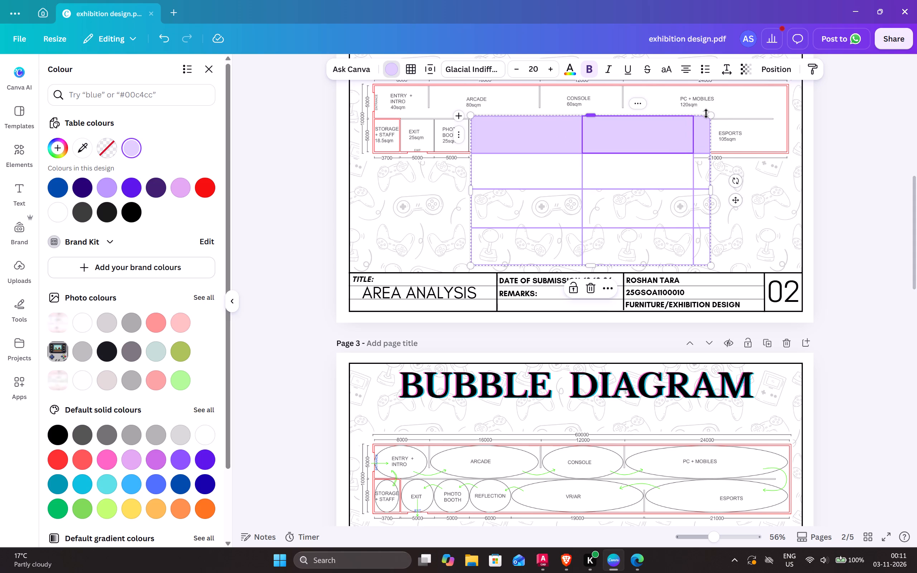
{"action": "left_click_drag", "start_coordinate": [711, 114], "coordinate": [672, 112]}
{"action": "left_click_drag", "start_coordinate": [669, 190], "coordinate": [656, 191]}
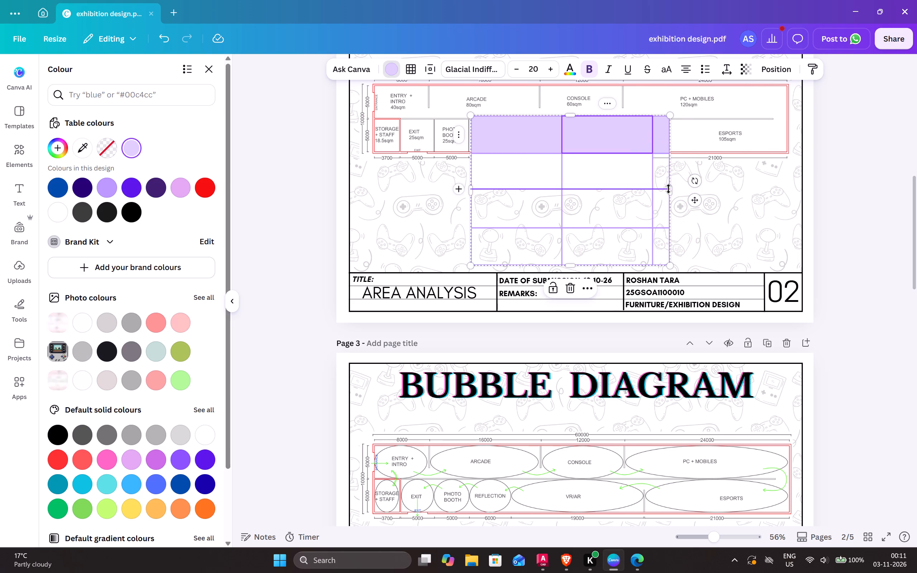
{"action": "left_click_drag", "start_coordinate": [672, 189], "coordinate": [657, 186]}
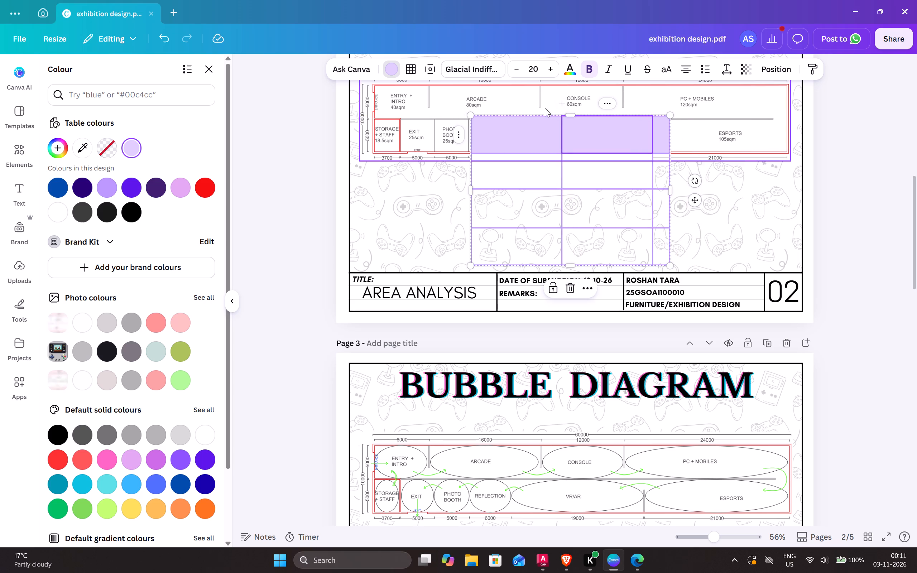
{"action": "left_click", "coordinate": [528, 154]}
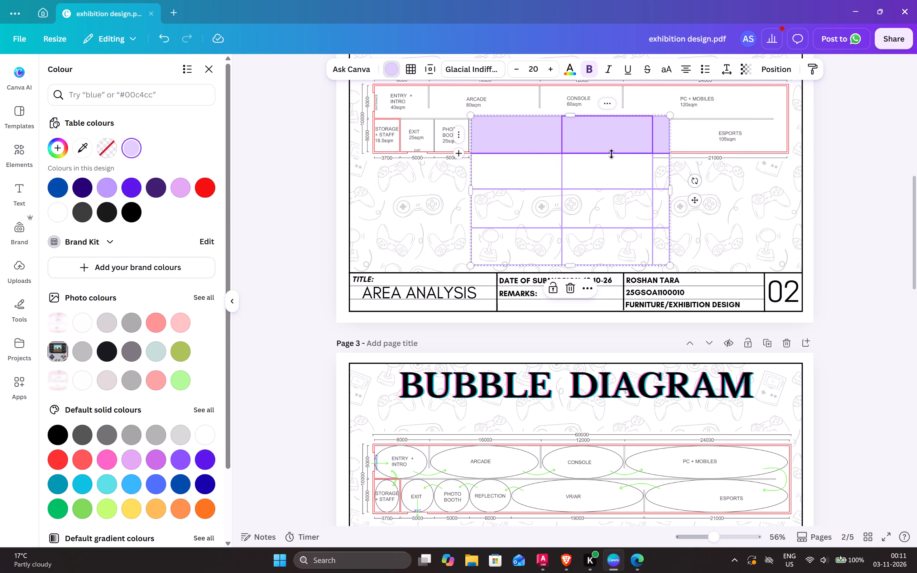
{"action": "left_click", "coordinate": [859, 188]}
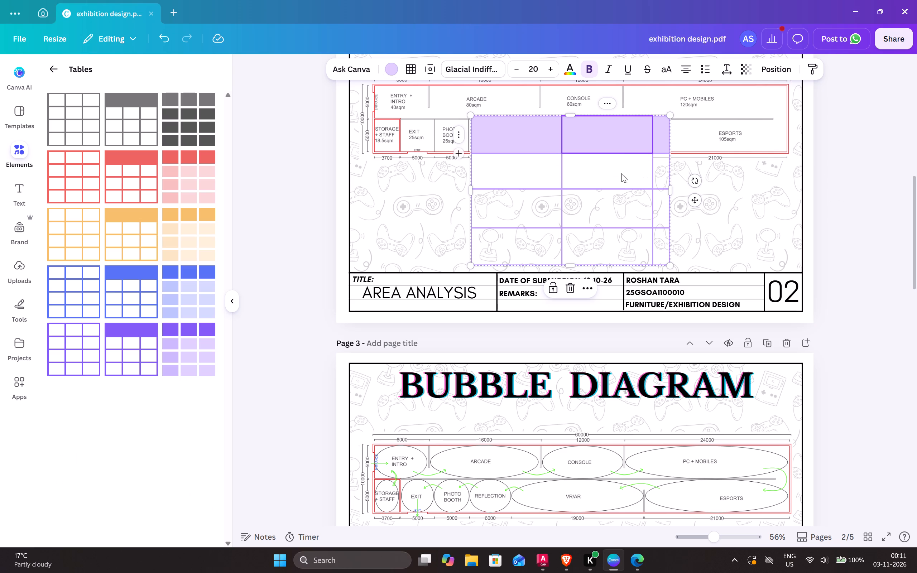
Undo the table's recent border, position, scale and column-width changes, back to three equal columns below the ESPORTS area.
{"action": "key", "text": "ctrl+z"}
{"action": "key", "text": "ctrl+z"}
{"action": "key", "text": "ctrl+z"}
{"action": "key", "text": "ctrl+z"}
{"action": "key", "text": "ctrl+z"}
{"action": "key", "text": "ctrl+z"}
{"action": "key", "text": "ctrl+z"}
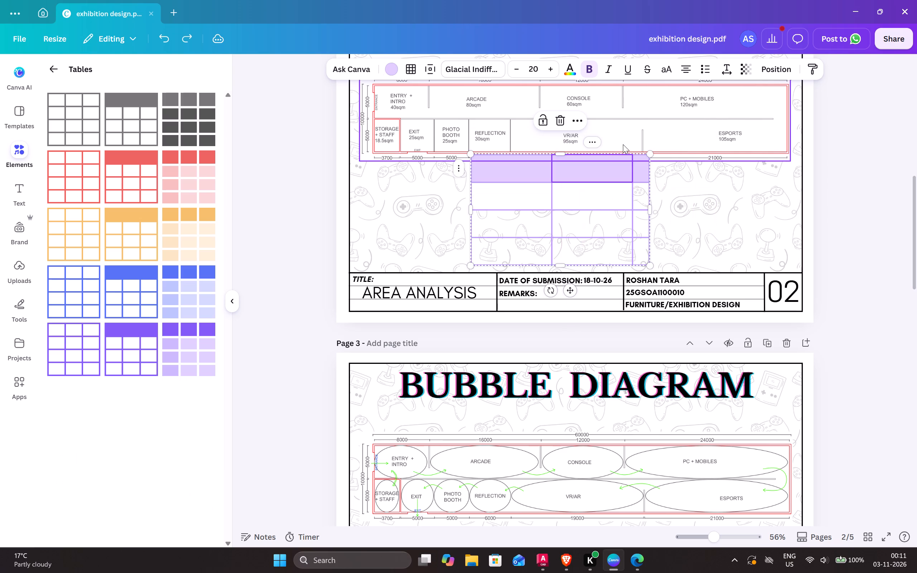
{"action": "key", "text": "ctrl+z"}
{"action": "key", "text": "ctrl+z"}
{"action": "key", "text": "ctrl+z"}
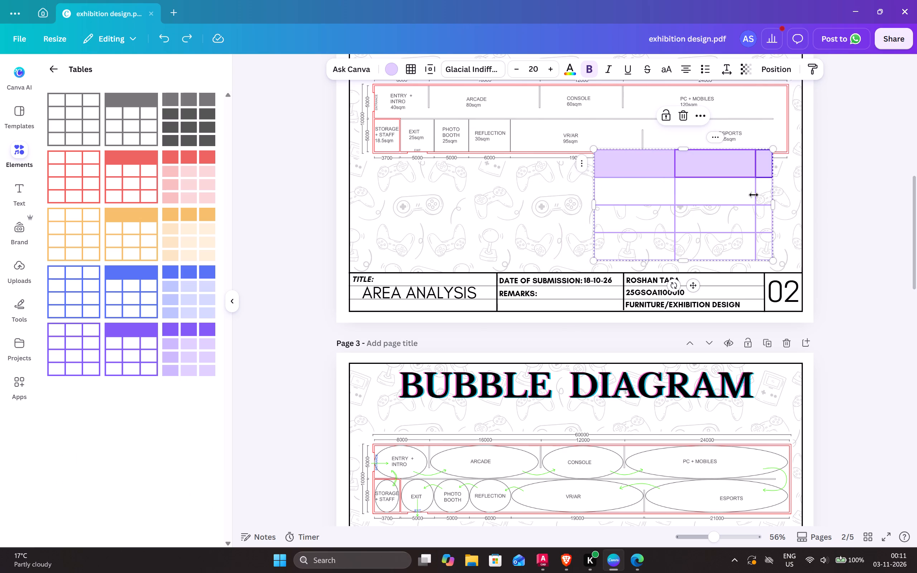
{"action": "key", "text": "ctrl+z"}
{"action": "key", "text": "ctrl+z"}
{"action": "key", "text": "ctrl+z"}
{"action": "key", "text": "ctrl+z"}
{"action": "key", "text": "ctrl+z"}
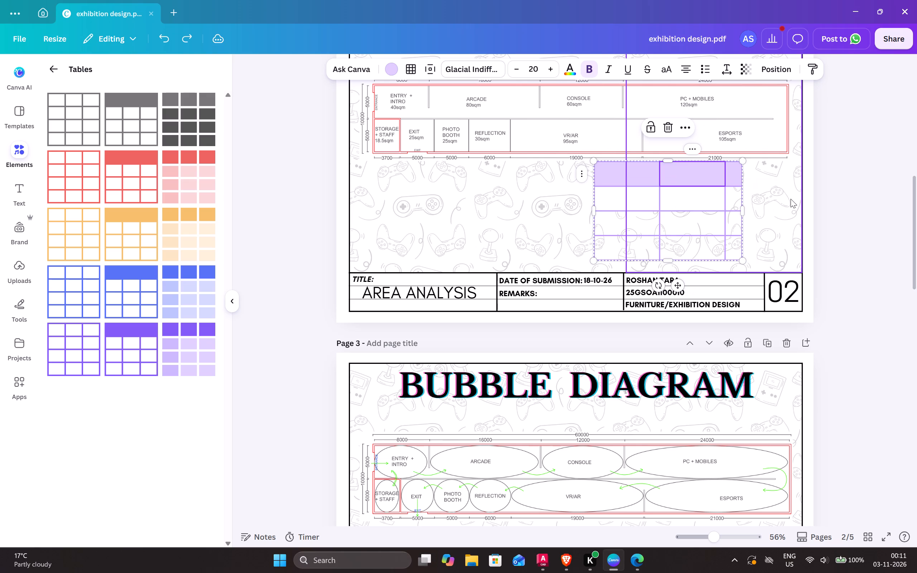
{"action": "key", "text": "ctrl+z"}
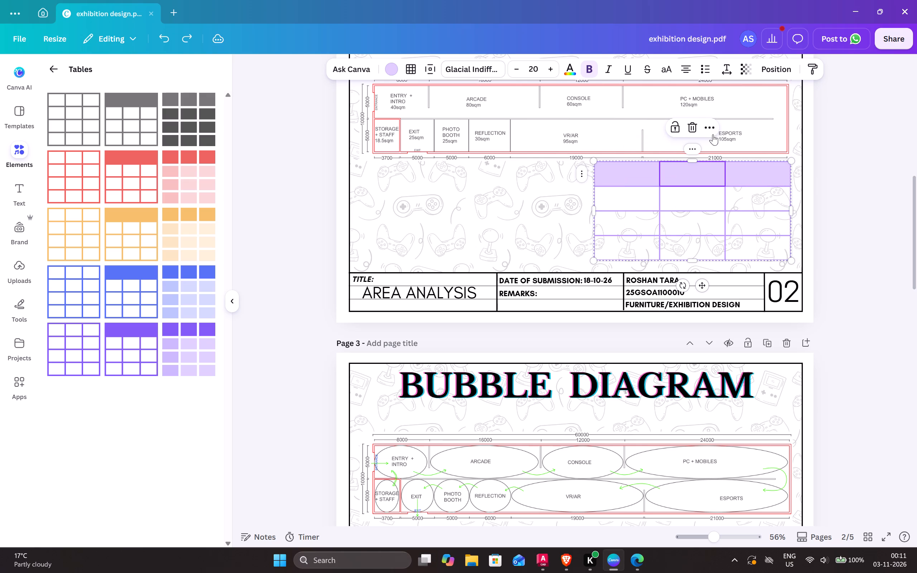
Delete the purple table from the Area Analysis sheet.
{"action": "left_click", "coordinate": [695, 125]}
{"action": "left_click", "coordinate": [688, 203]}
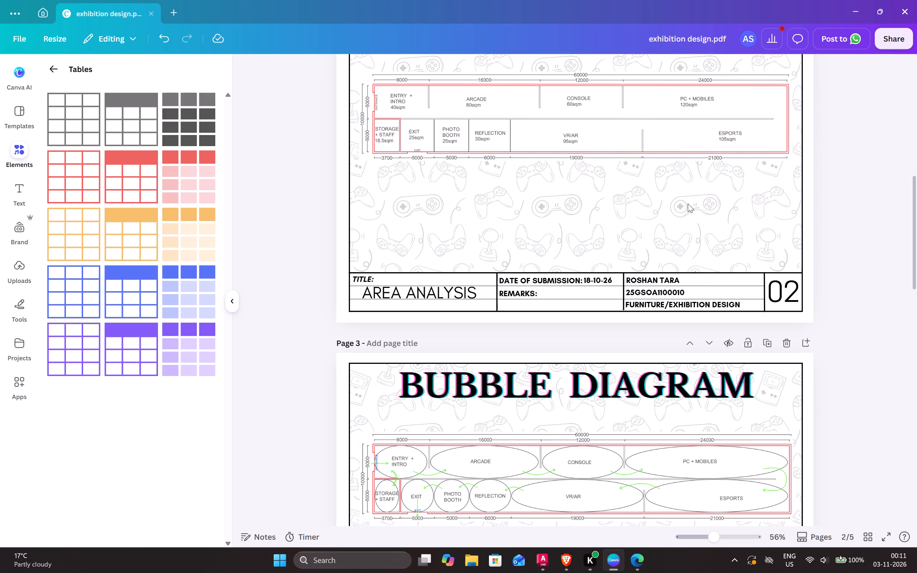
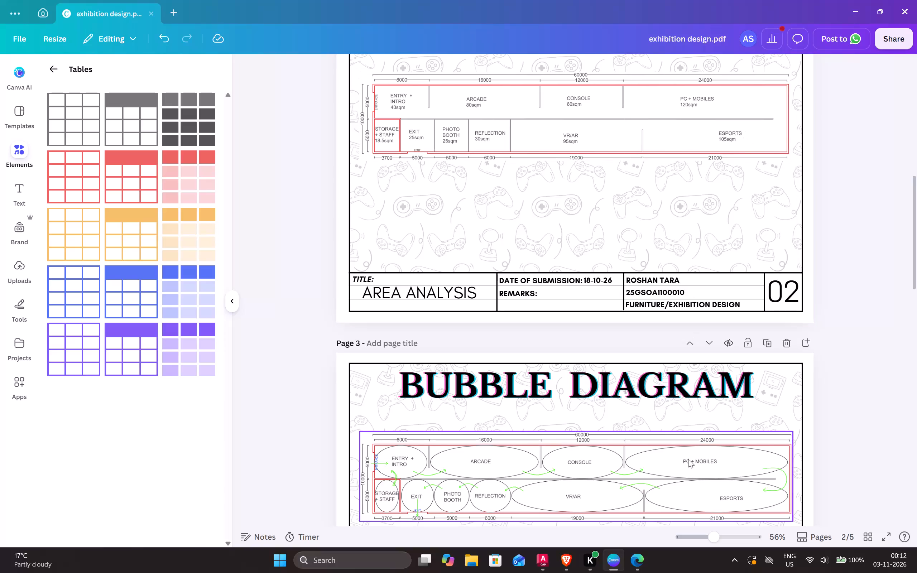
Switch to the EXHIBITION drawing in AutoCAD and examine the area plan with the quick measure tool.
{"action": "left_click", "coordinate": [542, 561]}
{"action": "middle_click_drag", "start_coordinate": [306, 233], "coordinate": [496, 233]}
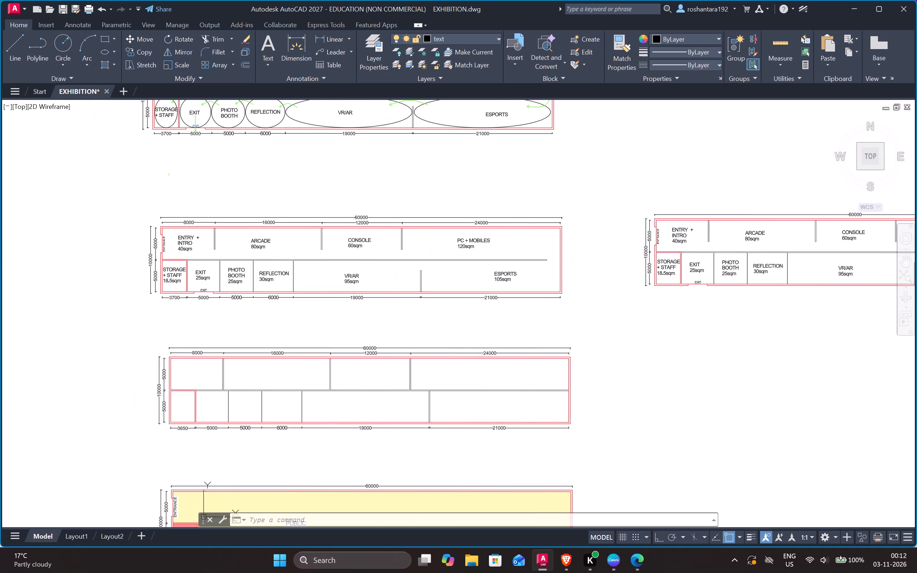
{"action": "scroll", "coordinate": [546, 227], "scroll_direction": "up", "scroll_amount": 1}
{"action": "left_click", "coordinate": [781, 40]}
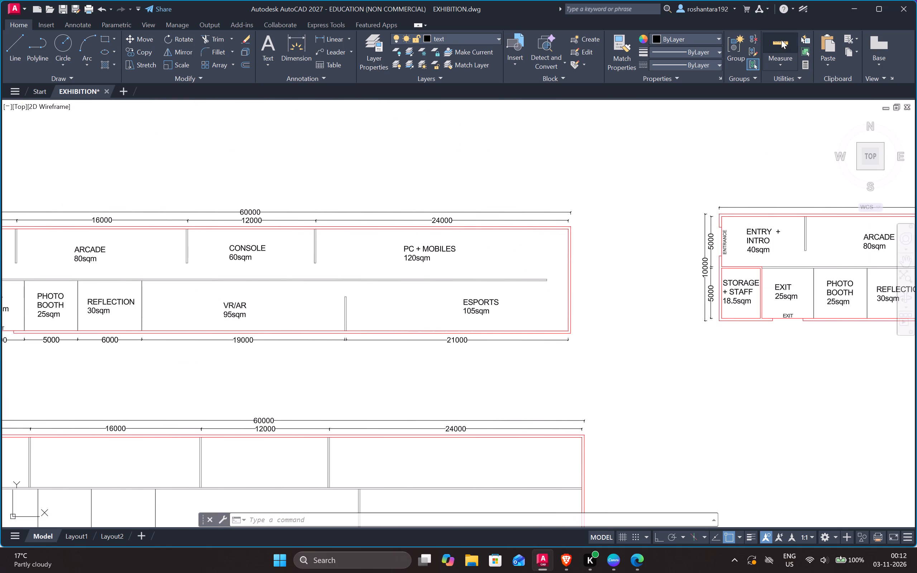
{"action": "left_click", "coordinate": [778, 62]}
{"action": "left_click", "coordinate": [790, 83]}
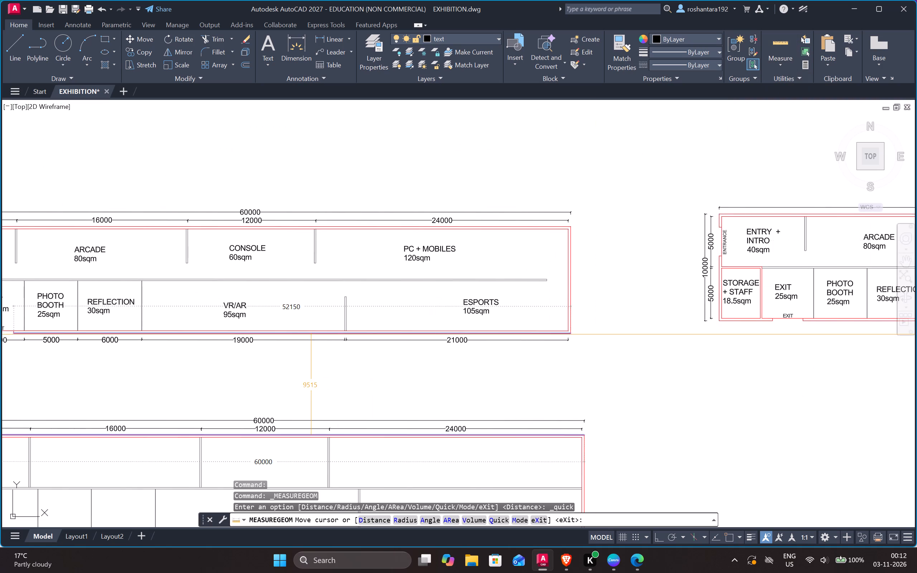
{"action": "scroll", "coordinate": [311, 334], "scroll_direction": "up", "scroll_amount": 2}
{"action": "middle_click_drag", "start_coordinate": [309, 297], "coordinate": [502, 317]}
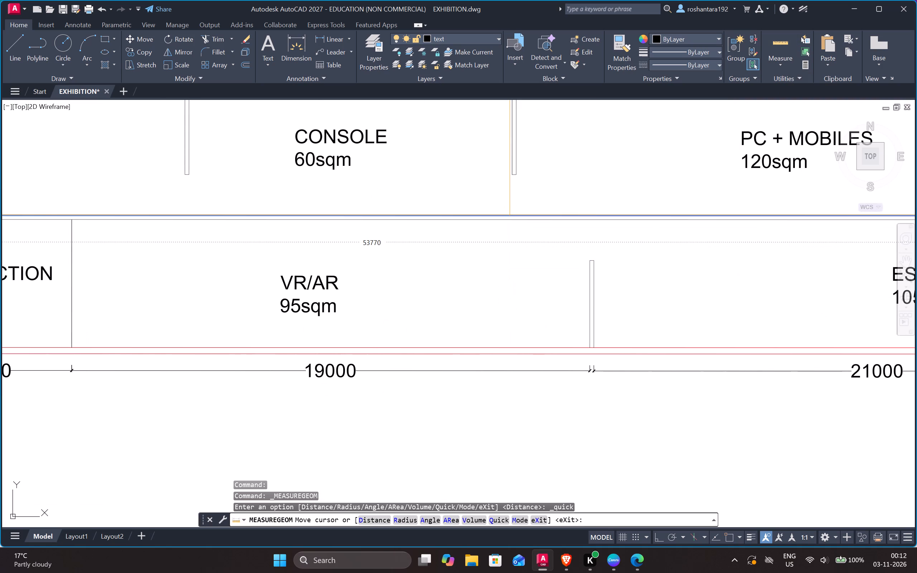
{"action": "scroll", "coordinate": [508, 217], "scroll_direction": "down", "scroll_amount": 1}
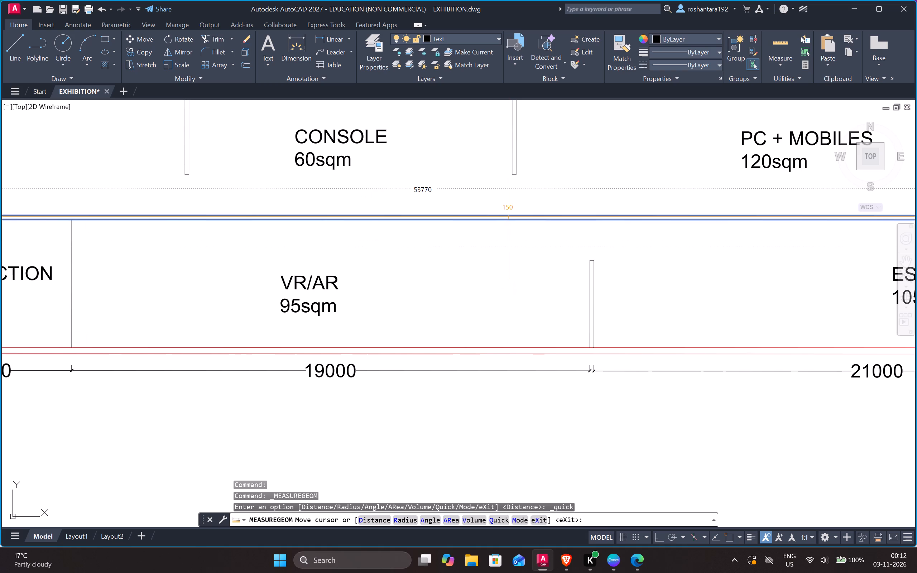
{"action": "scroll", "coordinate": [508, 217], "scroll_direction": "down", "scroll_amount": 1}
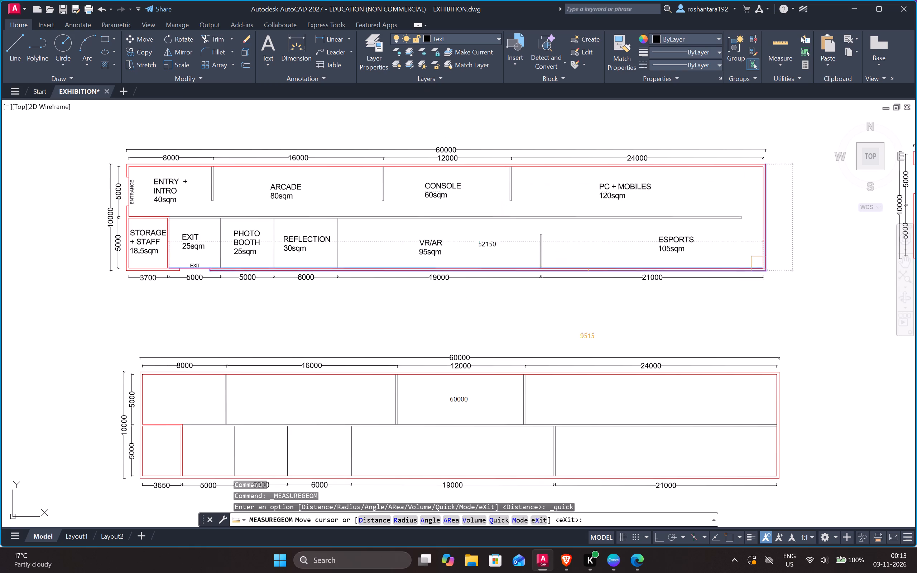
Return to the Canva design and review the Area Analysis, Bubble Diagram and Zoning sheets.
{"action": "left_click", "coordinate": [616, 562]}
{"action": "scroll", "coordinate": [683, 341], "scroll_direction": "down", "scroll_amount": 3}
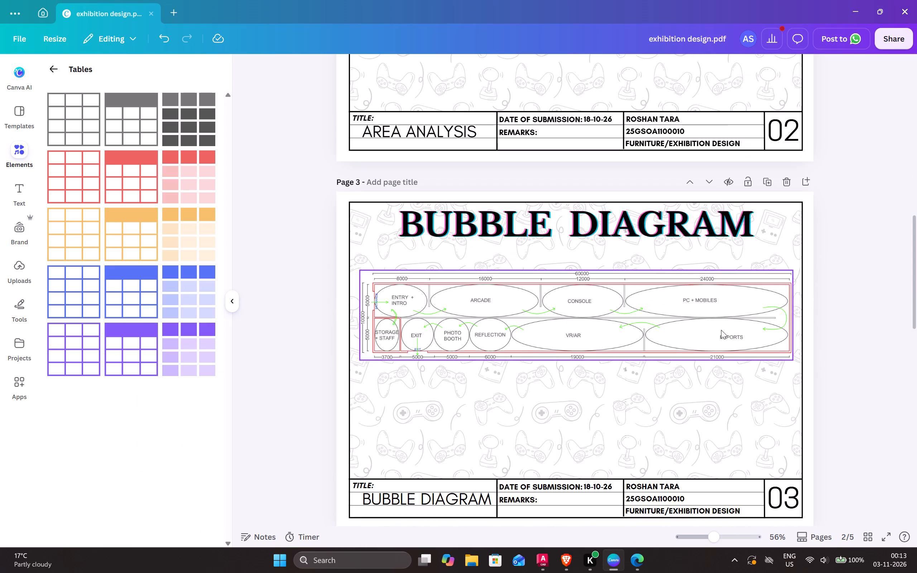
{"action": "scroll", "coordinate": [855, 237], "scroll_direction": "up", "scroll_amount": 6}
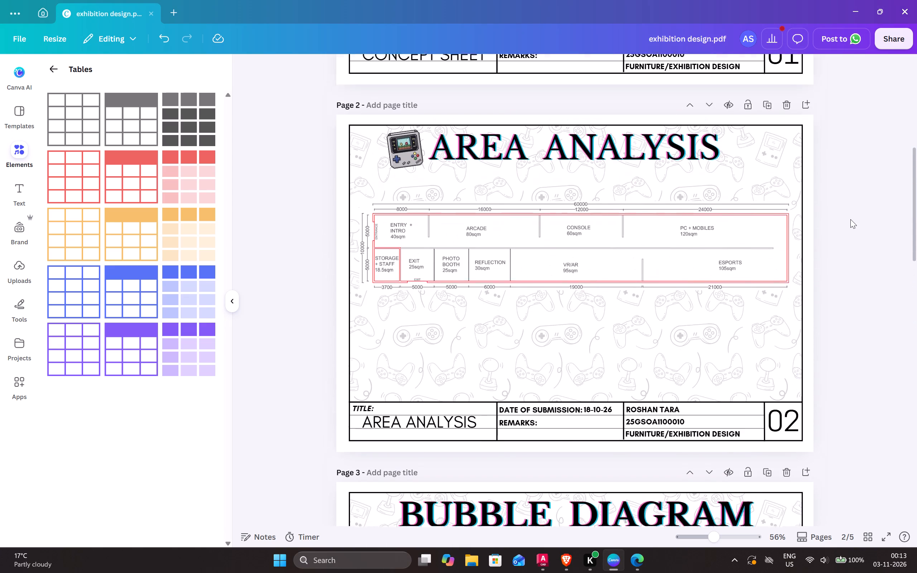
{"action": "scroll", "coordinate": [850, 219], "scroll_direction": "up", "scroll_amount": 1}
{"action": "scroll", "coordinate": [850, 219], "scroll_direction": "down", "scroll_amount": 2}
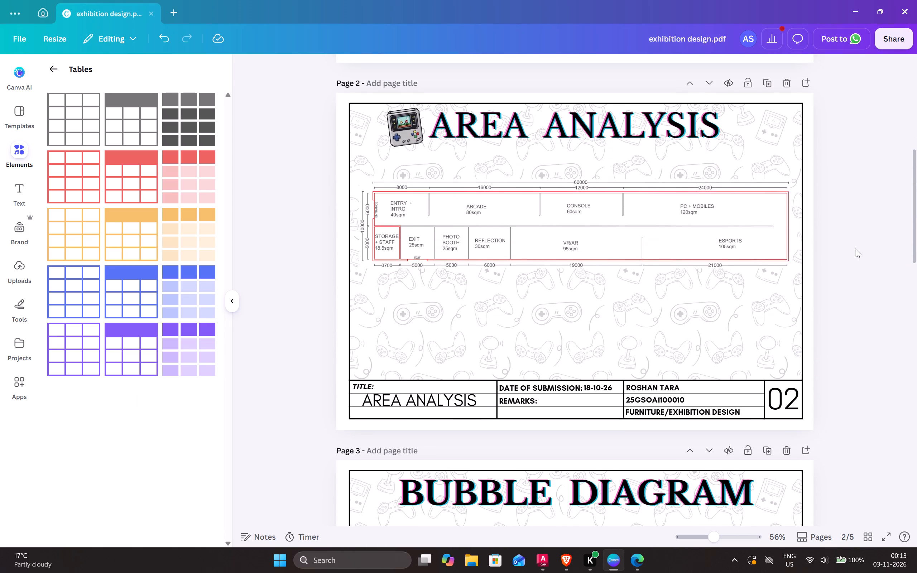
{"action": "scroll", "coordinate": [855, 267], "scroll_direction": "down", "scroll_amount": 9}
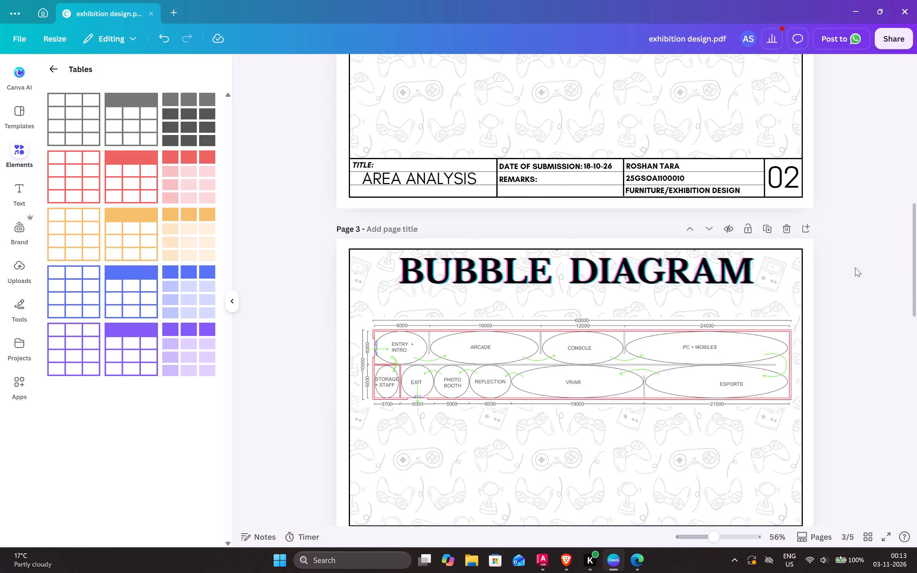
{"action": "scroll", "coordinate": [855, 271], "scroll_direction": "down", "scroll_amount": 6}
{"action": "scroll", "coordinate": [849, 236], "scroll_direction": "up", "scroll_amount": 4}
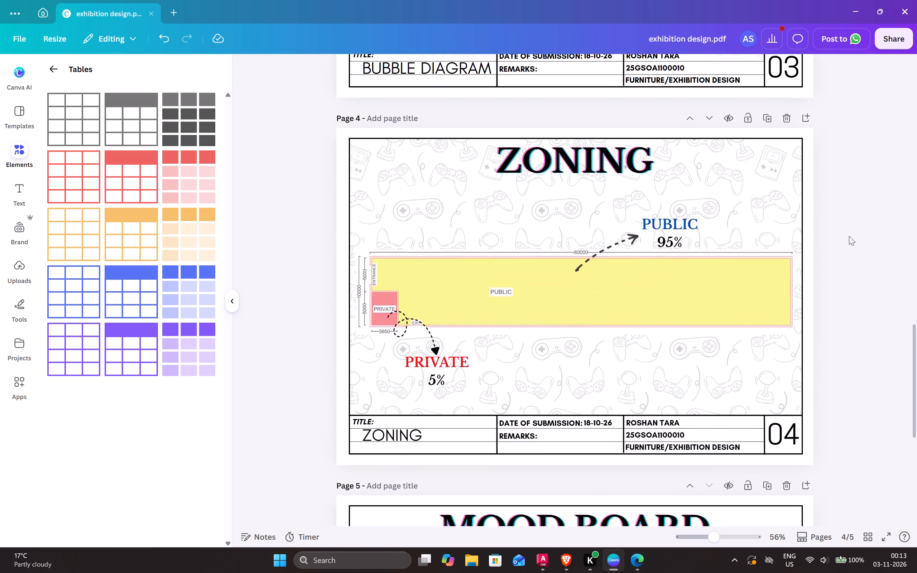
{"action": "scroll", "coordinate": [849, 236], "scroll_direction": "up", "scroll_amount": 4}
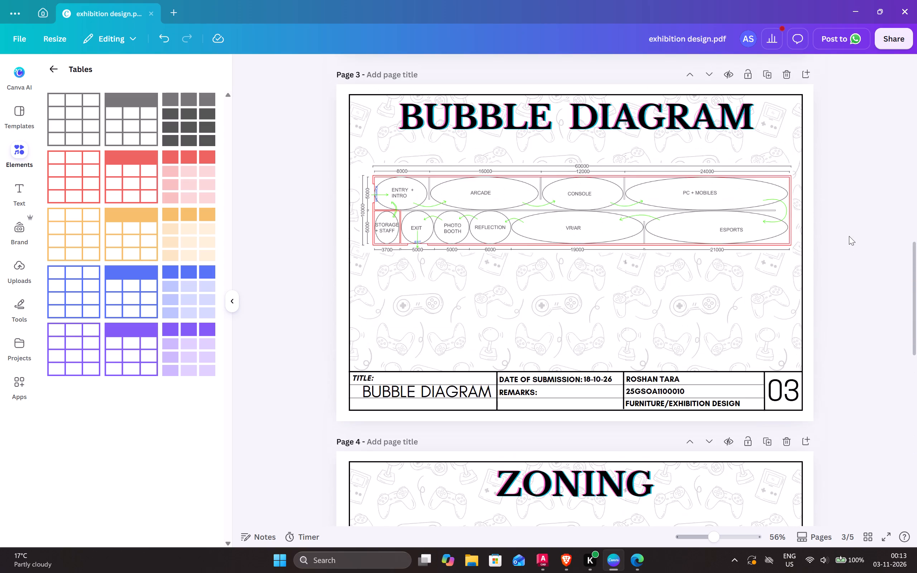
{"action": "scroll", "coordinate": [849, 236], "scroll_direction": "up", "scroll_amount": 6}
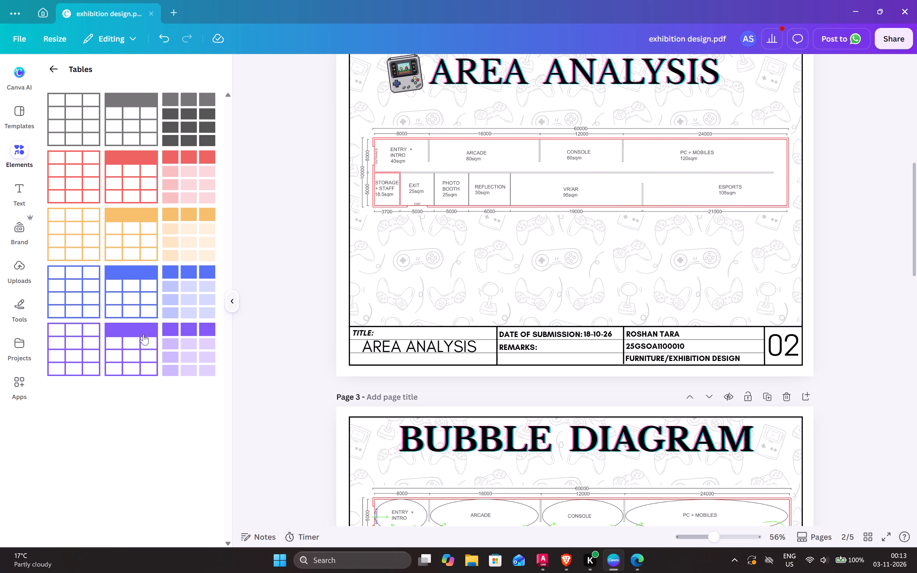
Insert the blue table with a header row on the Area Analysis sheet, extend it slightly in height and shift it lower over the plan.
{"action": "left_click", "coordinate": [140, 279]}
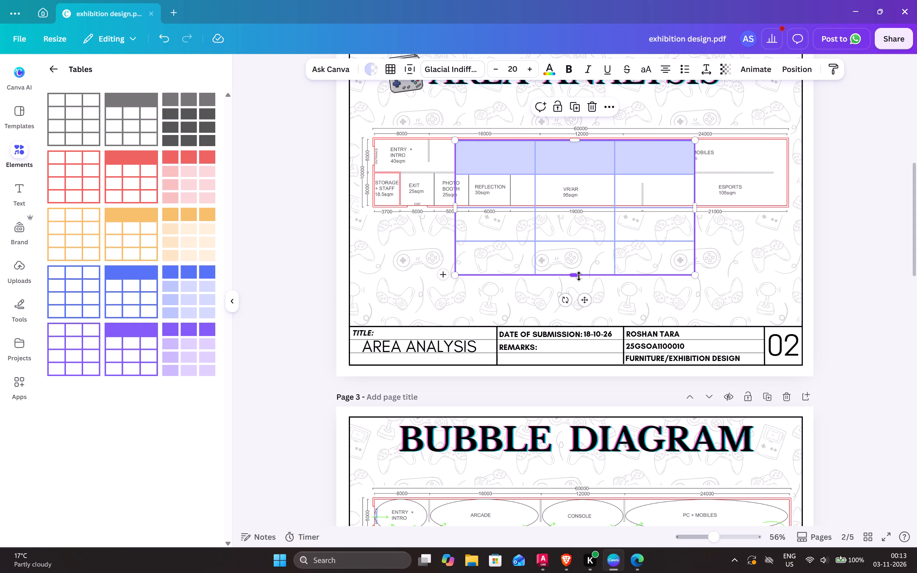
{"action": "left_click_drag", "start_coordinate": [579, 276], "coordinate": [580, 292]}
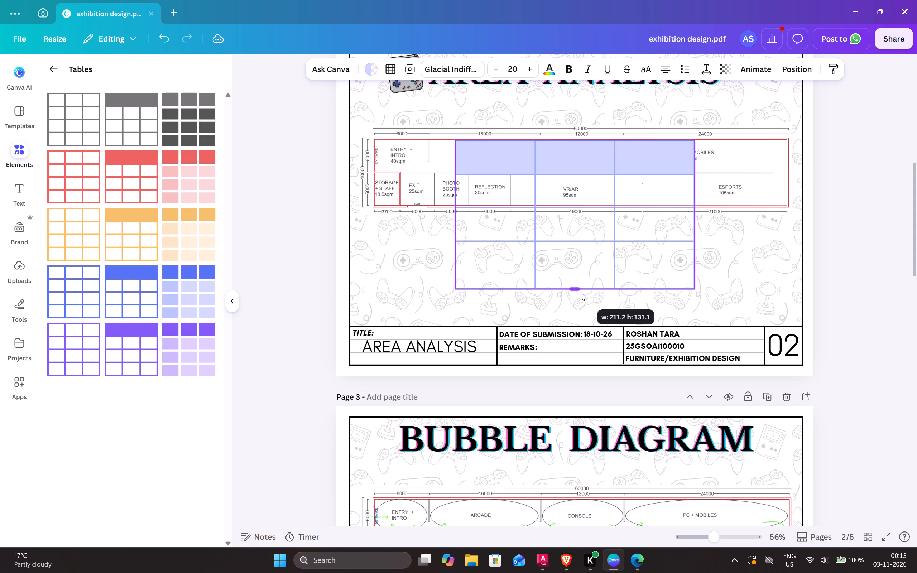
{"action": "left_click_drag", "start_coordinate": [580, 292], "coordinate": [579, 279]}
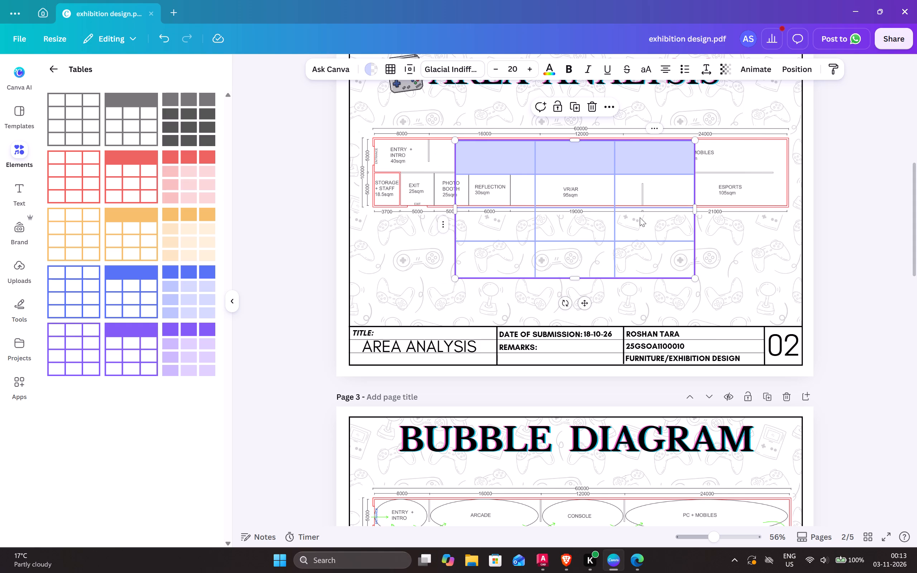
{"action": "left_click_drag", "start_coordinate": [577, 155], "coordinate": [608, 184]}
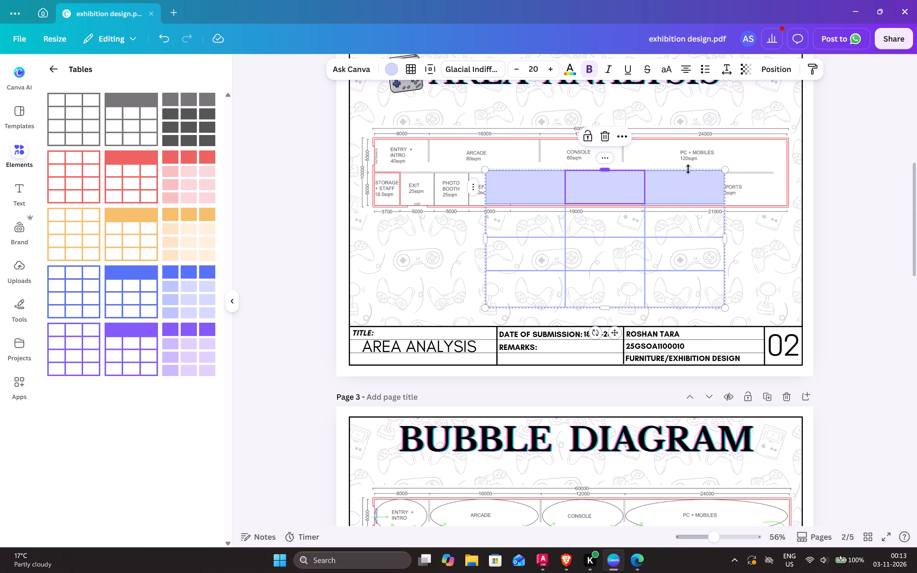
{"action": "left_click", "coordinate": [887, 206]}
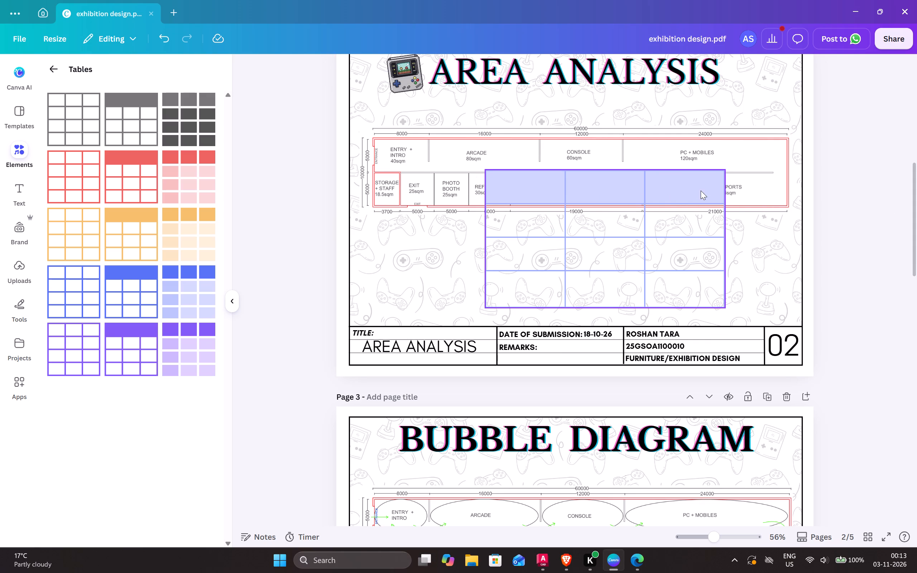
Scale the blue table down from its upper corner until it clears the floor plan, and try to adjust its header row height.
{"action": "left_click", "coordinate": [695, 191]}
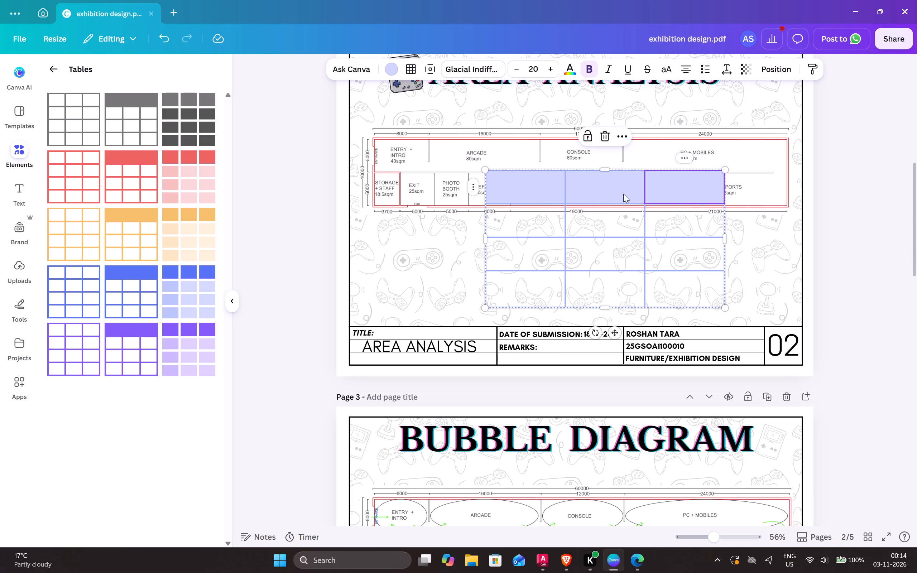
{"action": "left_click_drag", "start_coordinate": [486, 167], "coordinate": [513, 186]}
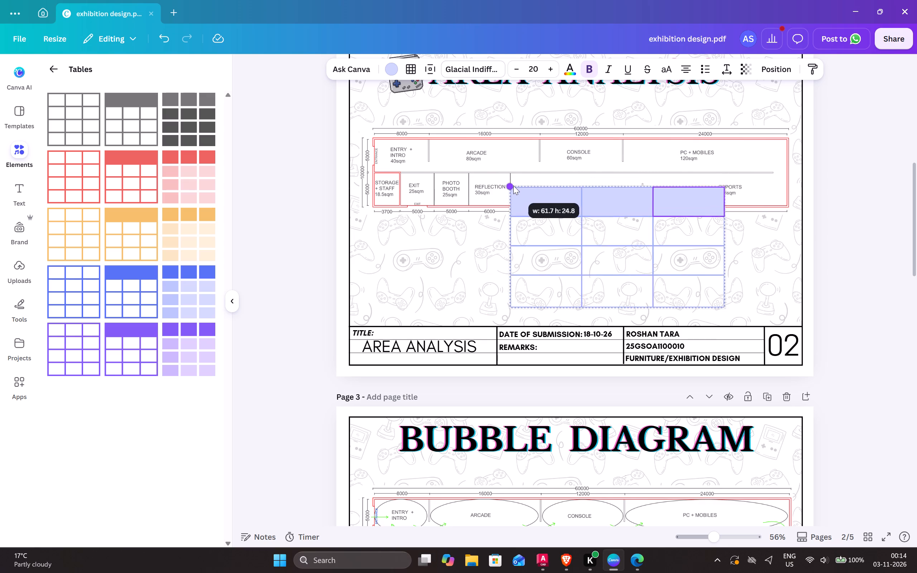
{"action": "left_click_drag", "start_coordinate": [513, 186], "coordinate": [577, 247]}
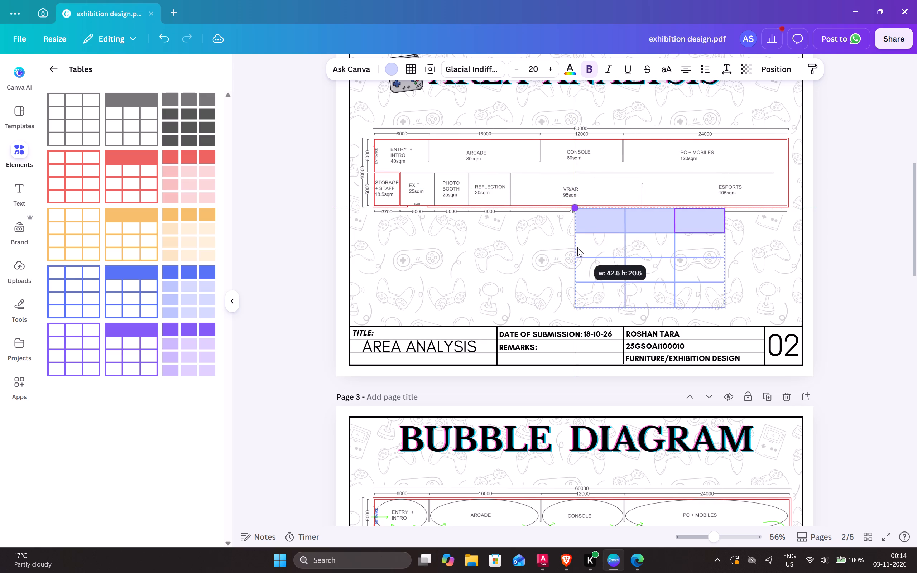
{"action": "left_click_drag", "start_coordinate": [577, 247], "coordinate": [579, 278]}
{"action": "left_click_drag", "start_coordinate": [614, 234], "coordinate": [630, 250]}
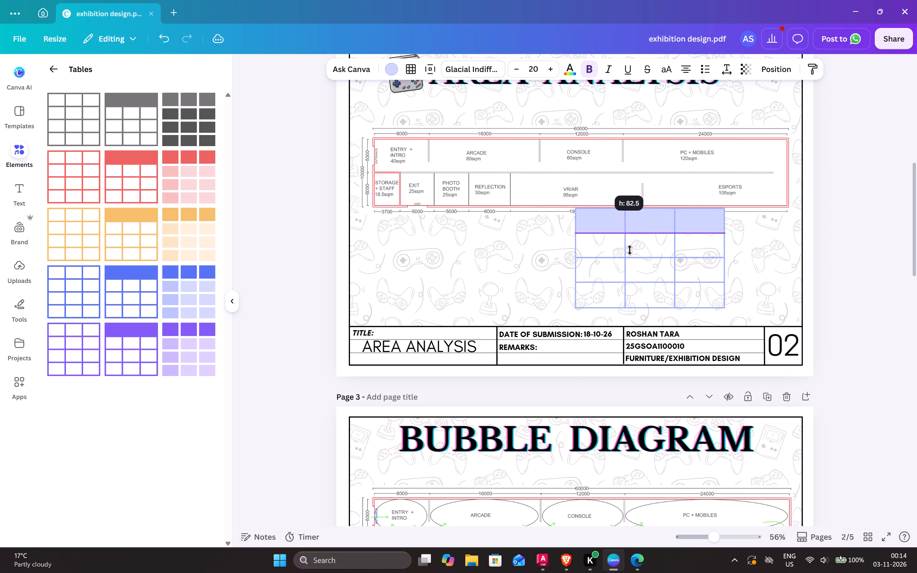
{"action": "left_click_drag", "start_coordinate": [630, 250], "coordinate": [640, 257]}
Move the blue table into the empty space below the ESPORTS area and fine-tune its size from the corner.
{"action": "right_click_drag", "start_coordinate": [649, 223], "coordinate": [664, 240]}
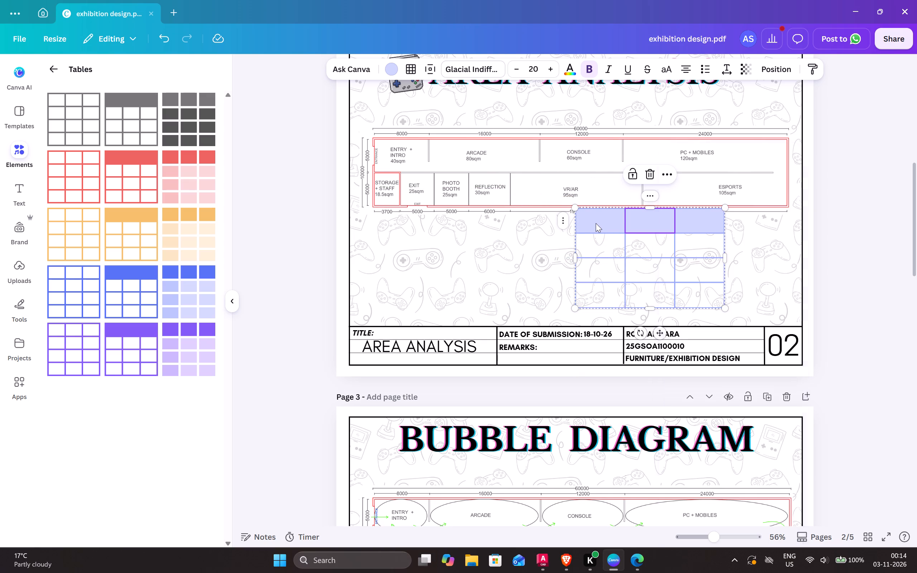
{"action": "left_click", "coordinate": [596, 223]}
{"action": "left_click_drag", "start_coordinate": [594, 221], "coordinate": [648, 232]}
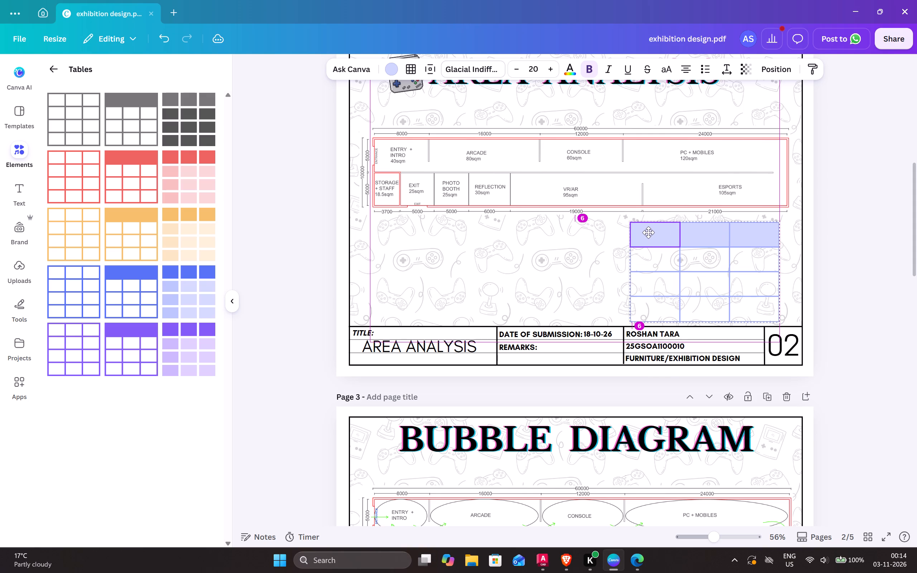
{"action": "left_click_drag", "start_coordinate": [648, 232], "coordinate": [650, 233]}
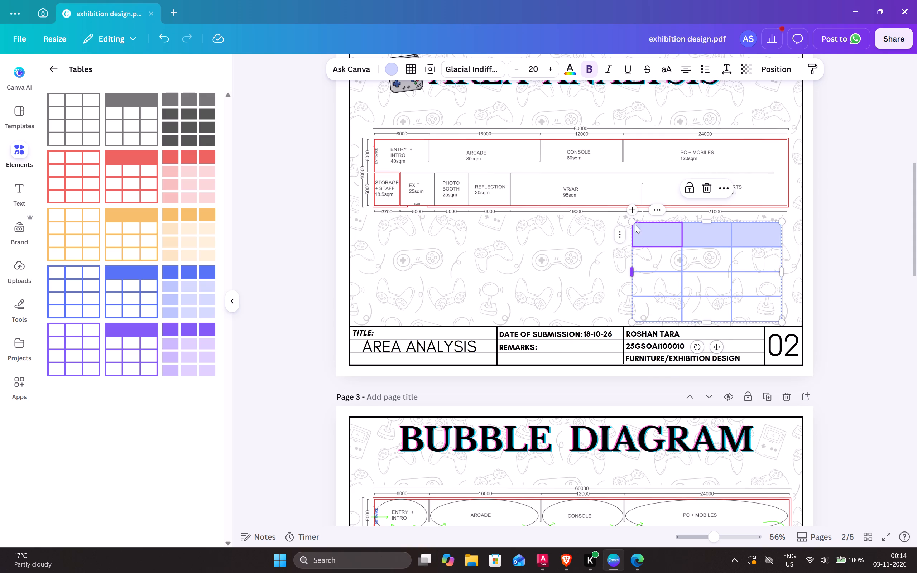
{"action": "left_click_drag", "start_coordinate": [634, 223], "coordinate": [650, 258]}
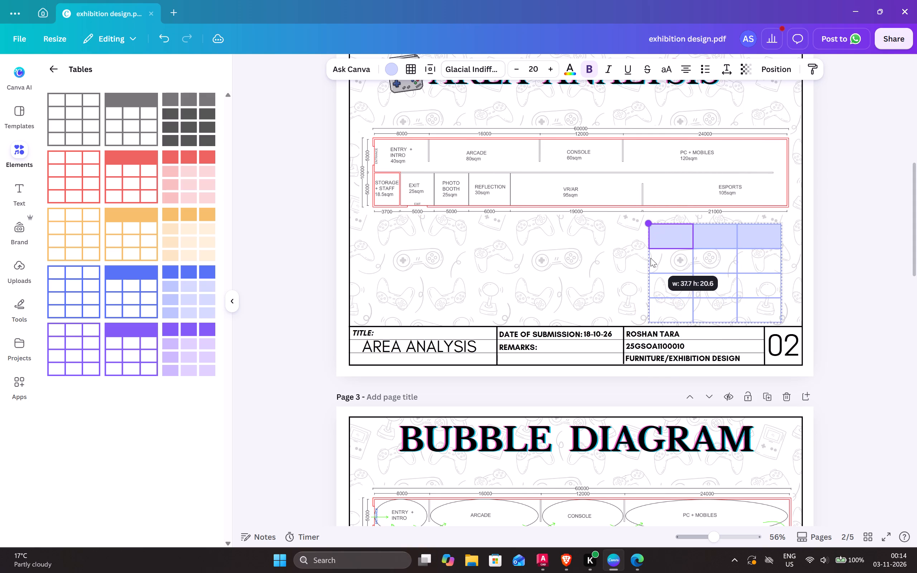
{"action": "left_click_drag", "start_coordinate": [650, 258], "coordinate": [633, 268]}
{"action": "left_click", "coordinate": [848, 227]}
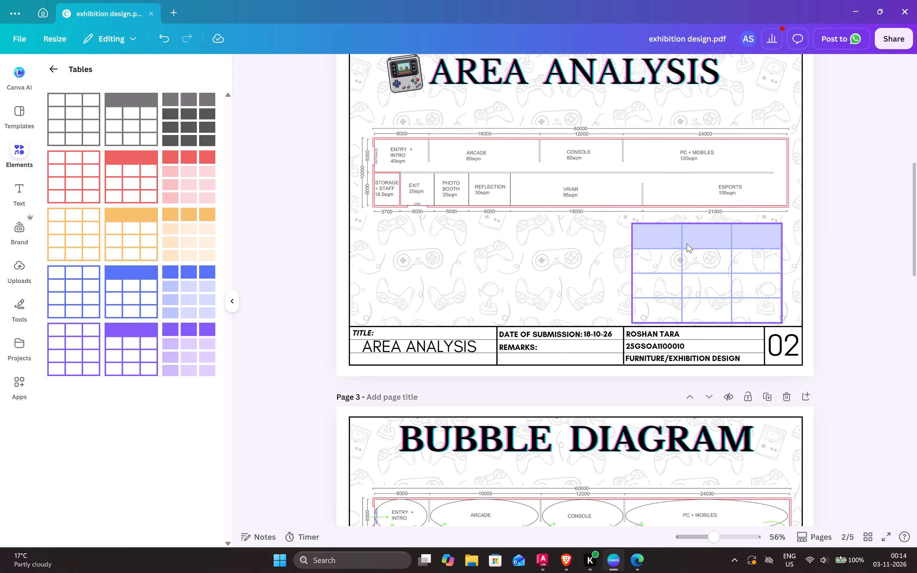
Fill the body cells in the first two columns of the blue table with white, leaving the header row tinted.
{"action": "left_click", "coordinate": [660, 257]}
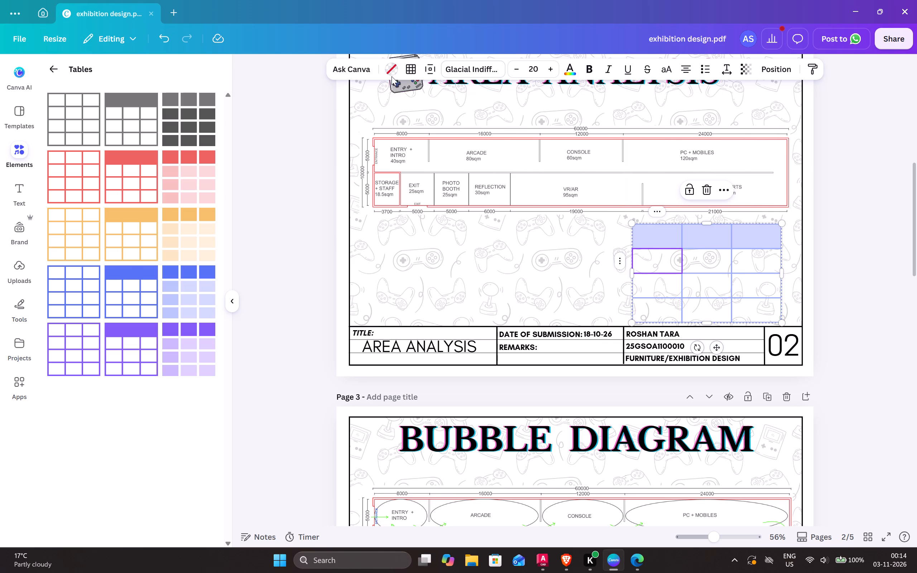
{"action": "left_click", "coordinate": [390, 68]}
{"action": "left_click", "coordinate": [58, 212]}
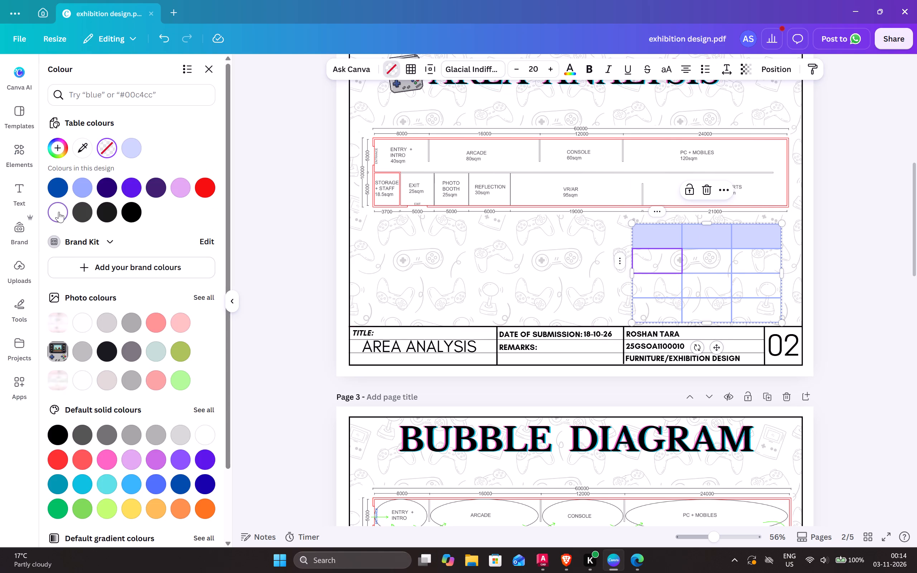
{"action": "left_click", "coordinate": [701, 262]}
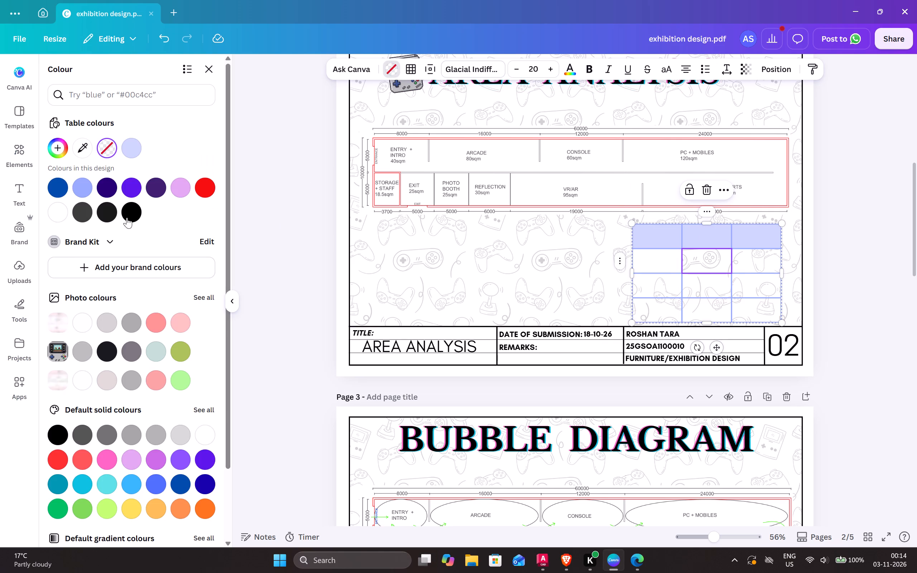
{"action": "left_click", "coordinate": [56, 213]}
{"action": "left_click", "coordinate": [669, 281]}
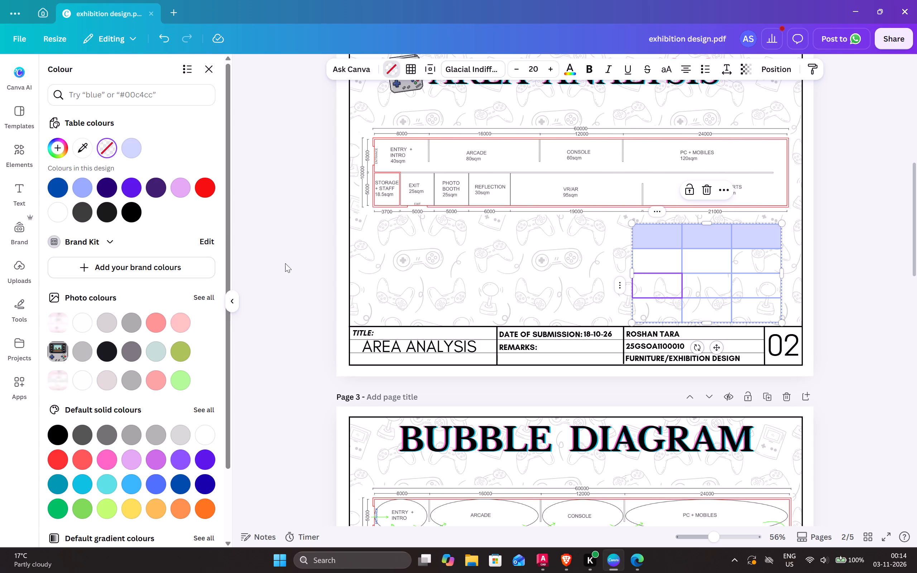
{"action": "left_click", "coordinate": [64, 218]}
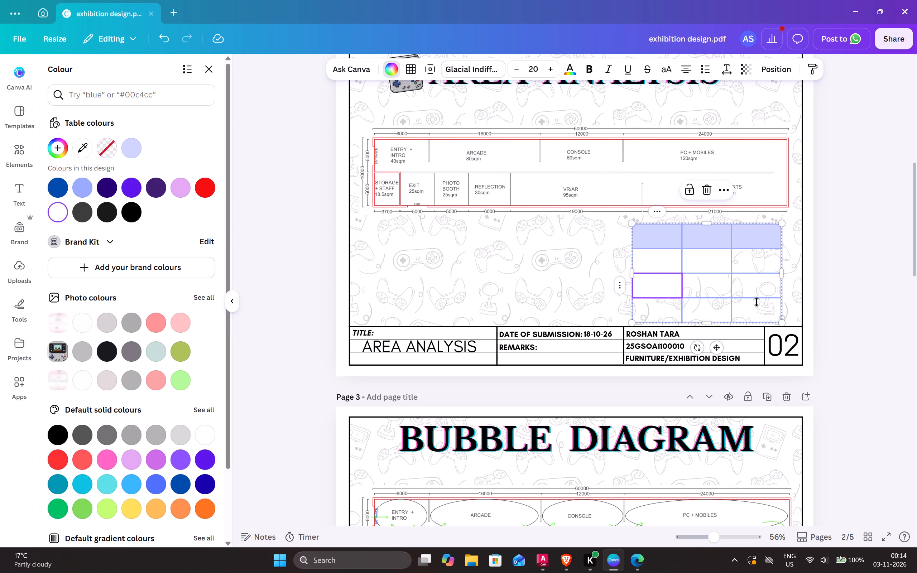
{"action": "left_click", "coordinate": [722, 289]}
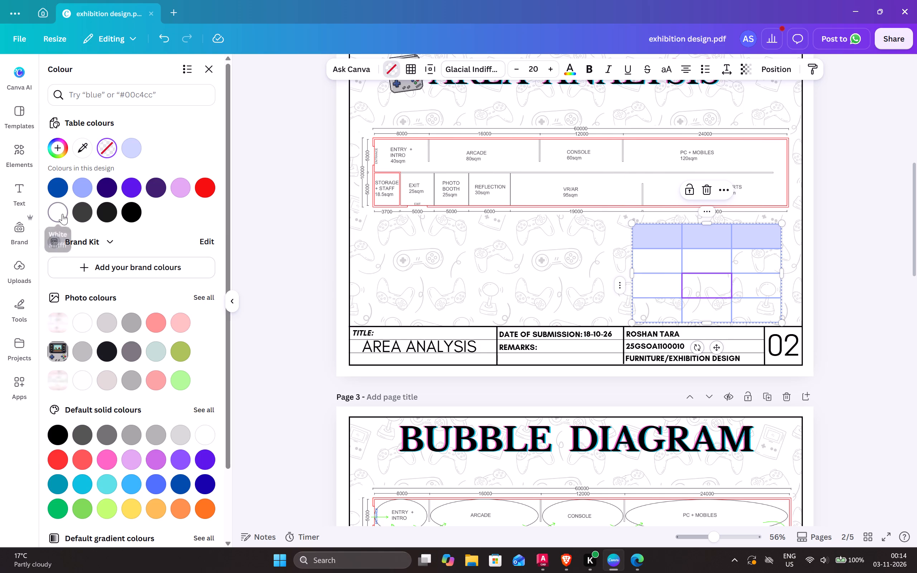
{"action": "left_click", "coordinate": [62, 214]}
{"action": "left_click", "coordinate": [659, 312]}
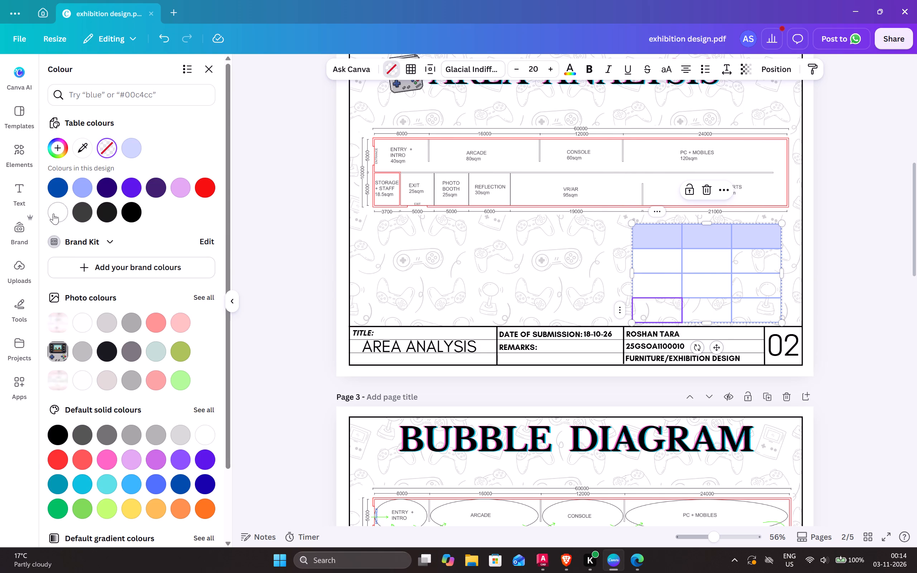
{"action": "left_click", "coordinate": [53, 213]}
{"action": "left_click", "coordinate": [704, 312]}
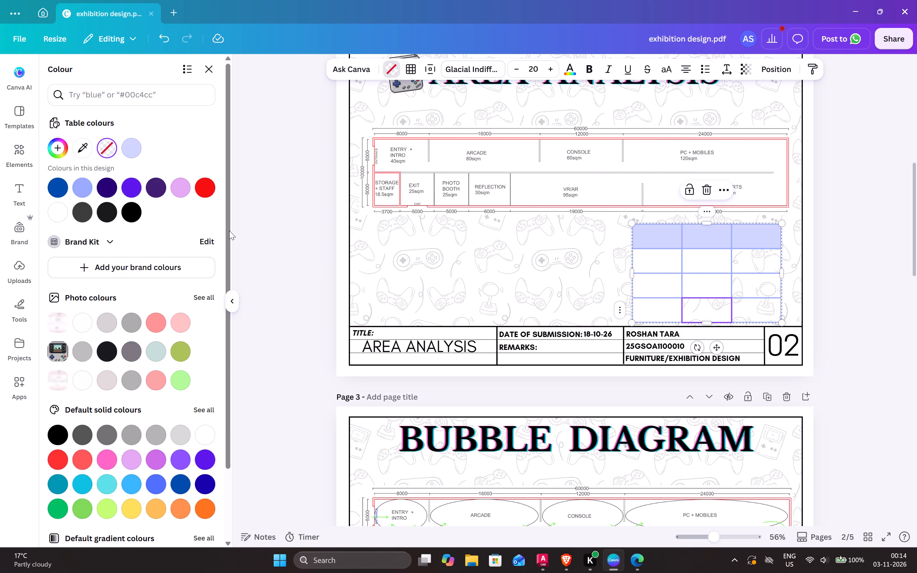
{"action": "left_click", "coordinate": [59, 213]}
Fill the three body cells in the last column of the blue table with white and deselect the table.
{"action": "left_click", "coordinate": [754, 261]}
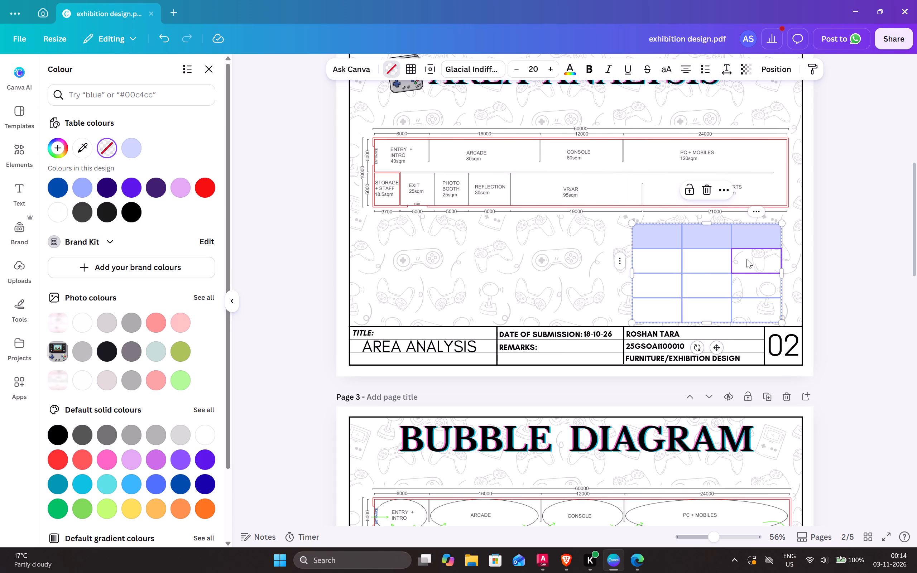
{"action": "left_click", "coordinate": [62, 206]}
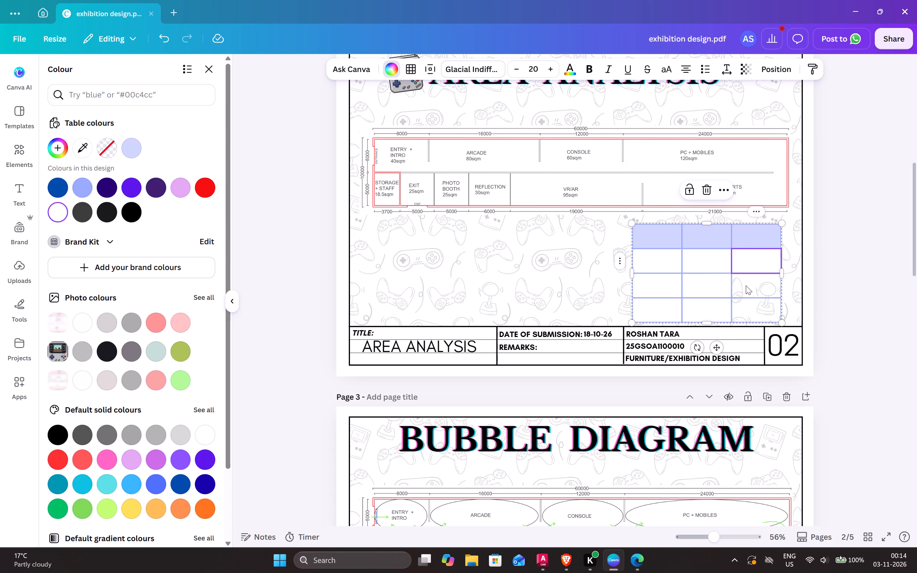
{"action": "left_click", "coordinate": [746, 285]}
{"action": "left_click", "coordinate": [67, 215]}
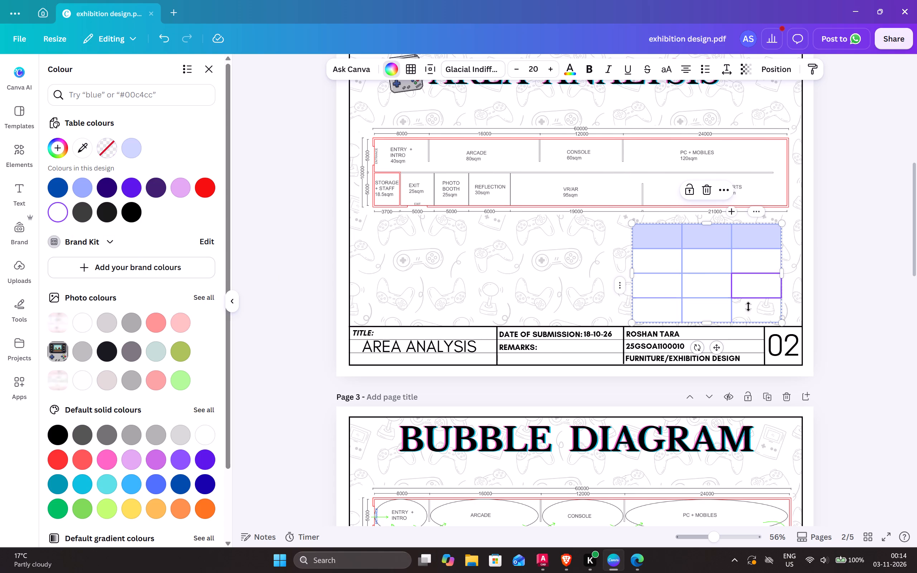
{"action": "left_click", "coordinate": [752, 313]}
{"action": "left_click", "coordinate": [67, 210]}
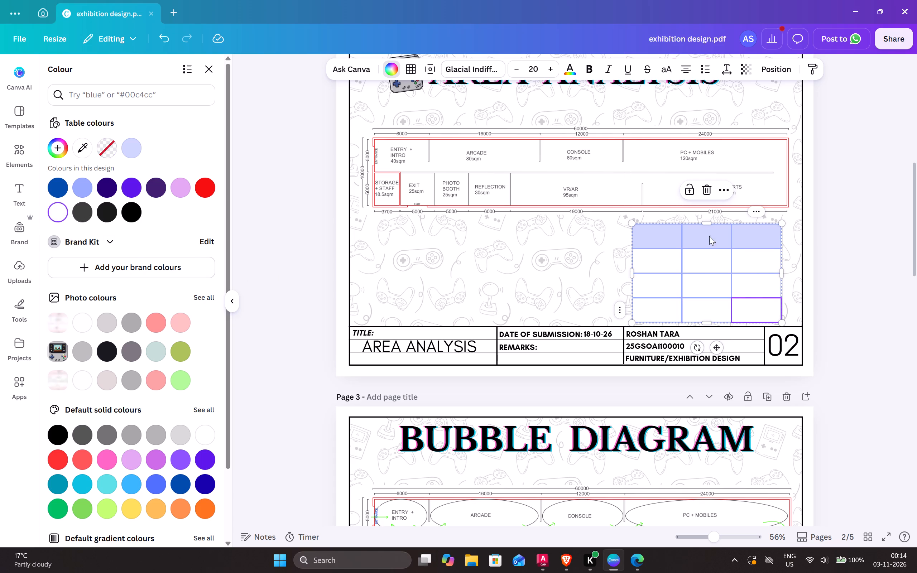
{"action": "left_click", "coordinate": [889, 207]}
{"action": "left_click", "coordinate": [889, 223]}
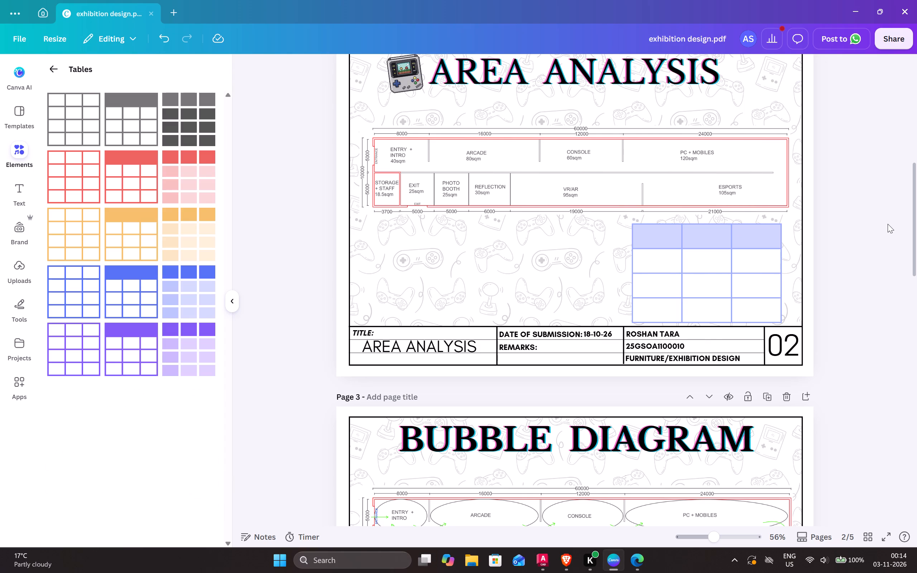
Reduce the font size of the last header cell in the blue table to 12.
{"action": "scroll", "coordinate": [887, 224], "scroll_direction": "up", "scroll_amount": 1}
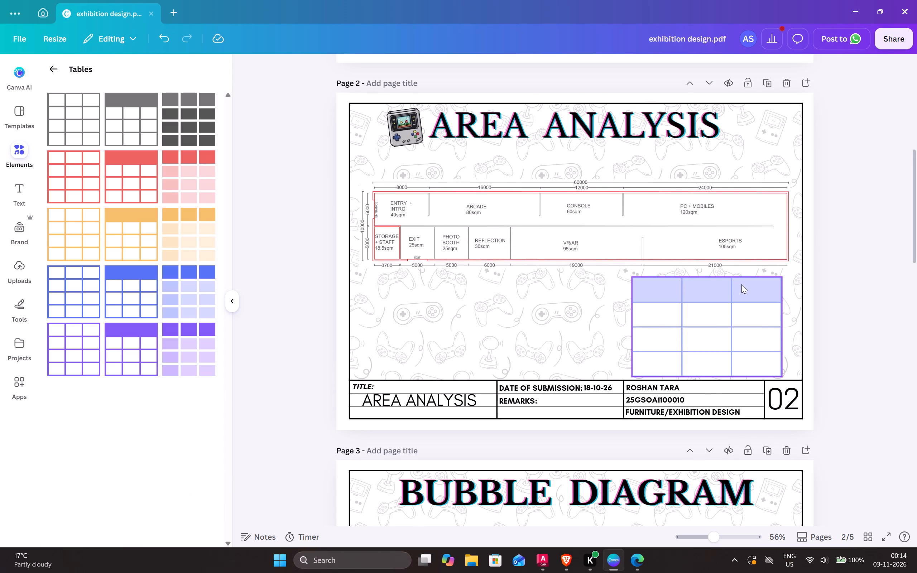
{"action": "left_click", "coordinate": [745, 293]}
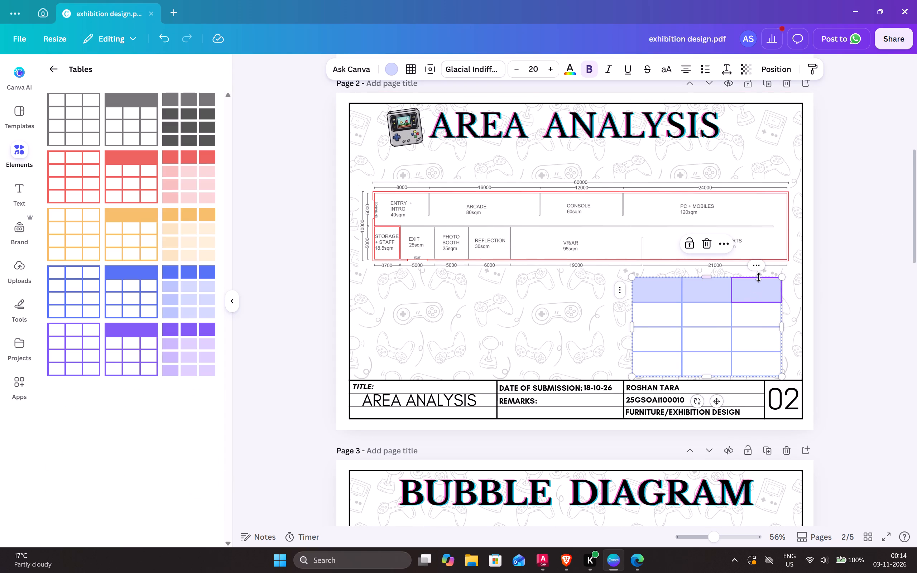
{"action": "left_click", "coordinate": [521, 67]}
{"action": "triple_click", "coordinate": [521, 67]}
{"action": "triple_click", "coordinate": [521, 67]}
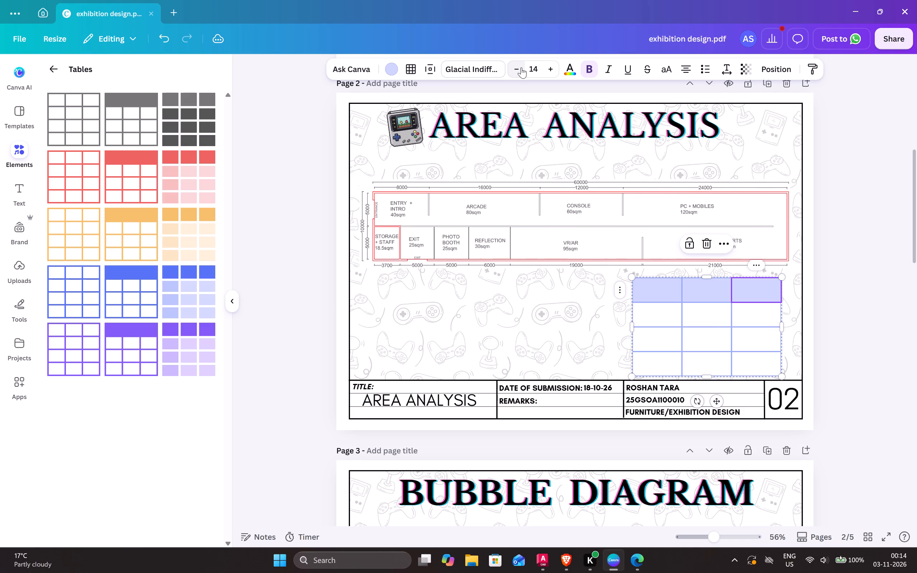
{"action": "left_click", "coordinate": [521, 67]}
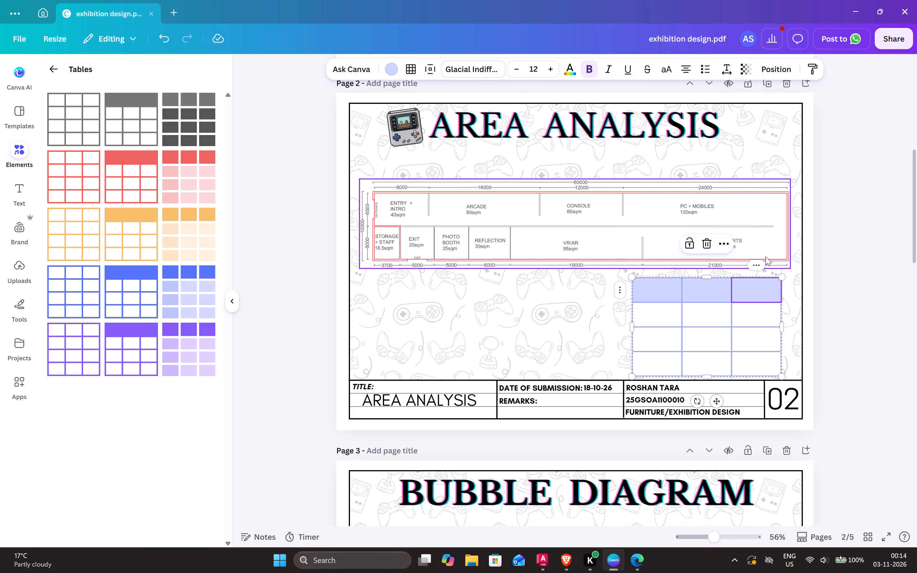
Delete the whole blue table from the Area Analysis sheet and collapse the tables gallery.
{"action": "left_click", "coordinate": [709, 242]}
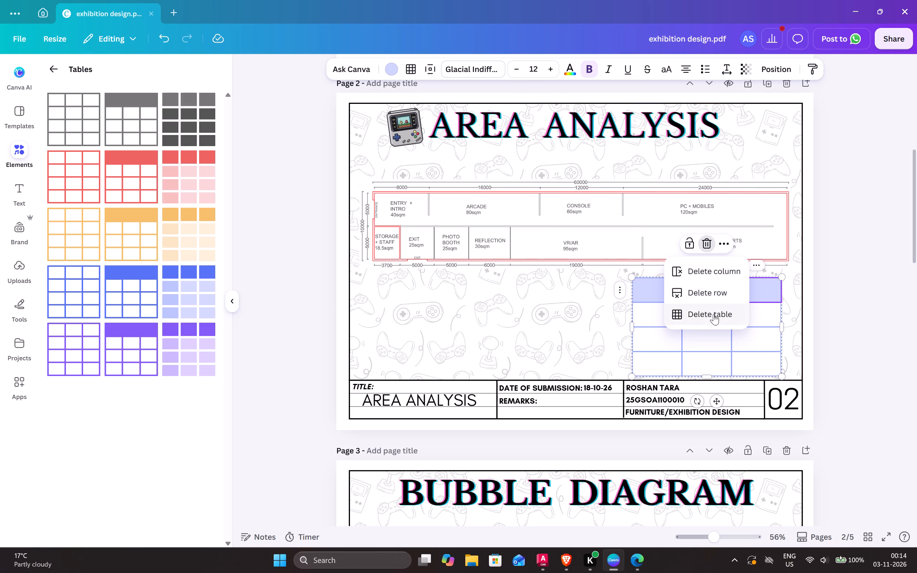
{"action": "left_click", "coordinate": [714, 314]}
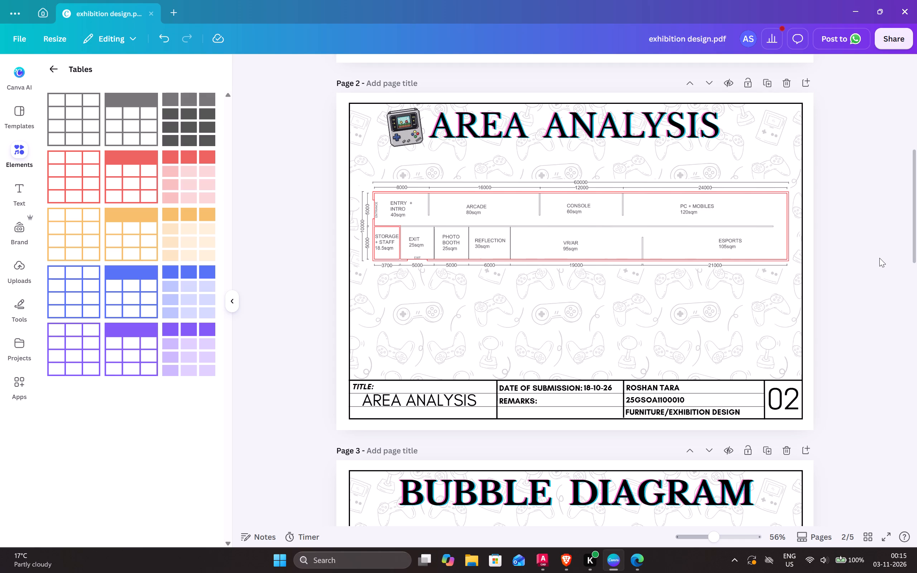
{"action": "left_click", "coordinate": [234, 305]}
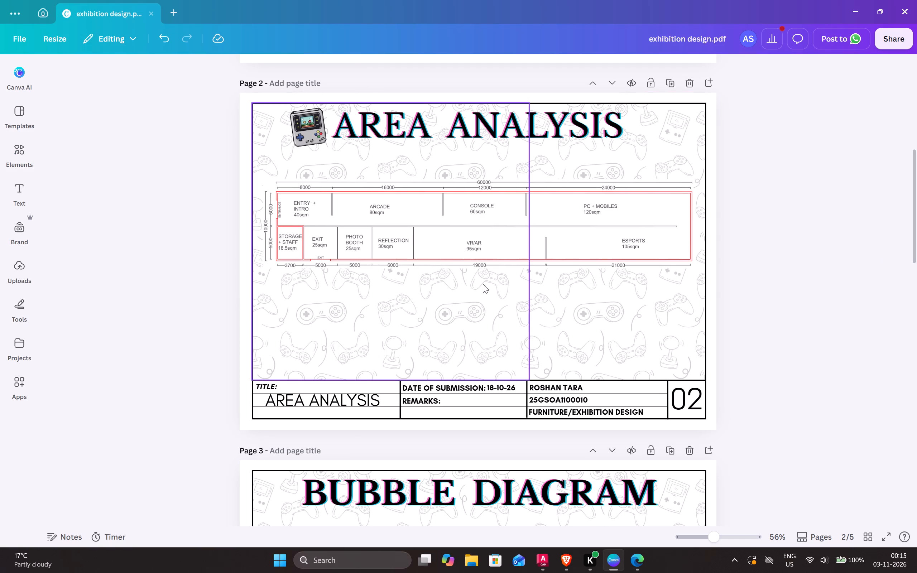
{"action": "left_click", "coordinate": [750, 260]}
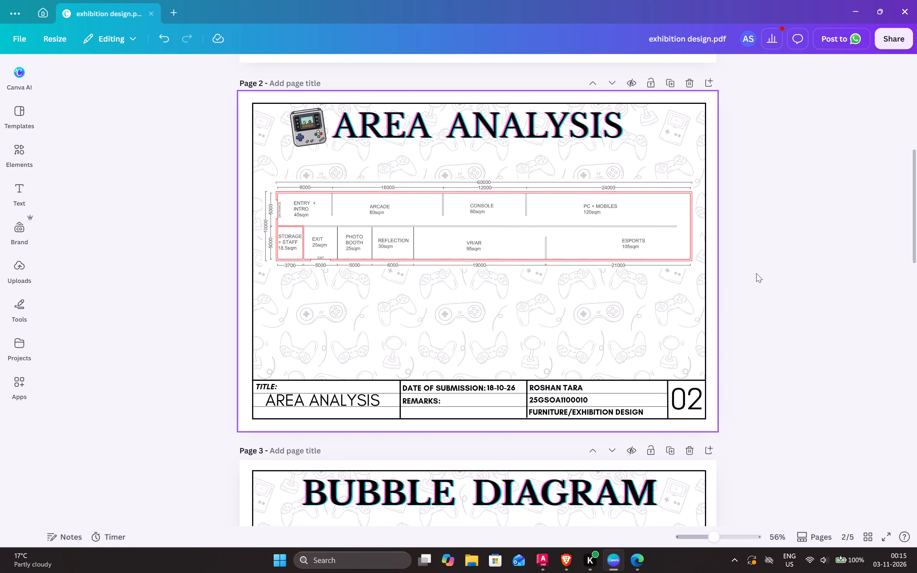
Add a subheading text box to the Area Analysis sheet and clear its placeholder text.
{"action": "left_click", "coordinate": [22, 195]}
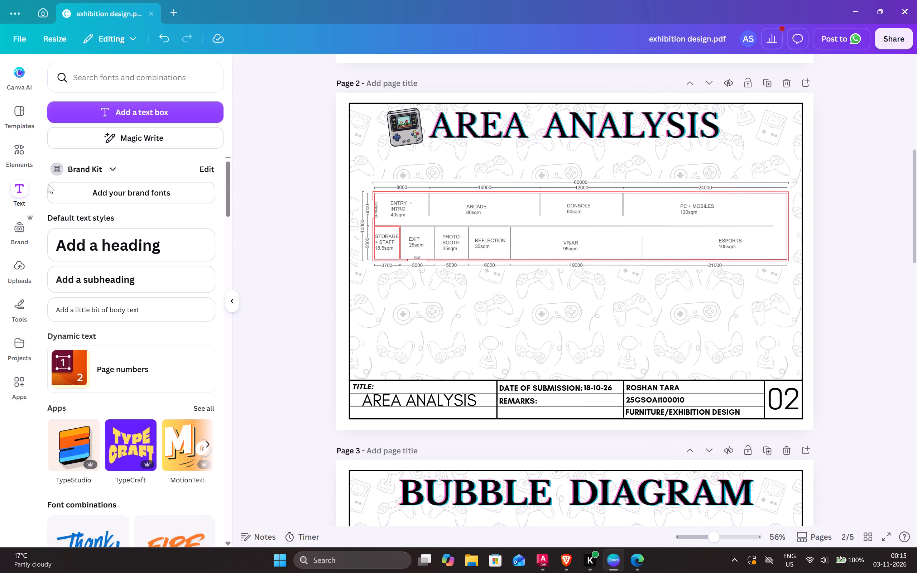
{"action": "left_click", "coordinate": [136, 279]}
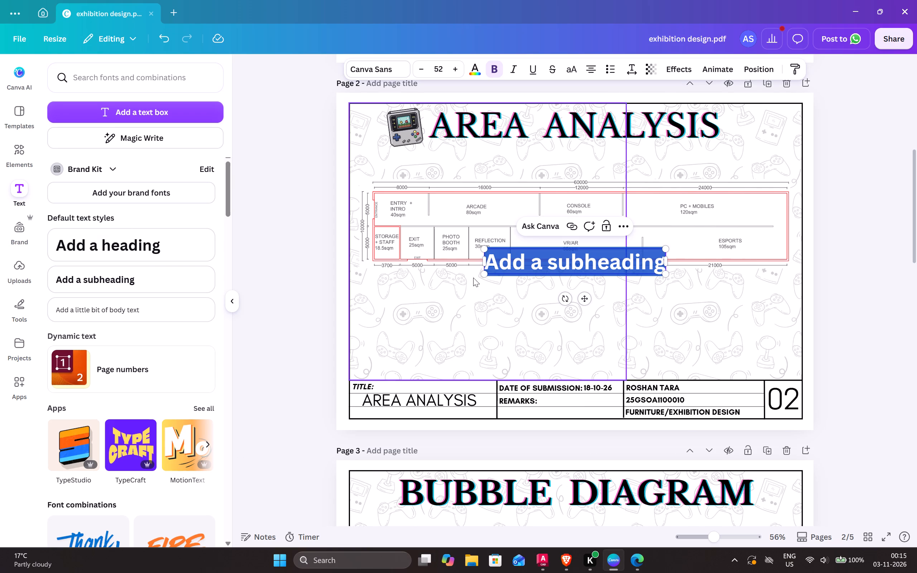
{"action": "left_click", "coordinate": [582, 264]}
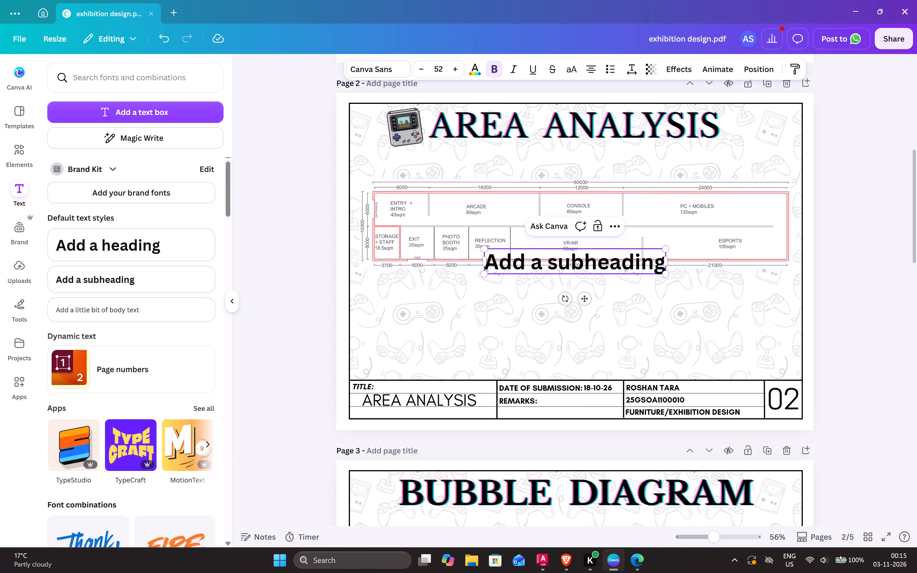
{"action": "left_click_drag", "start_coordinate": [659, 264], "coordinate": [558, 265]}
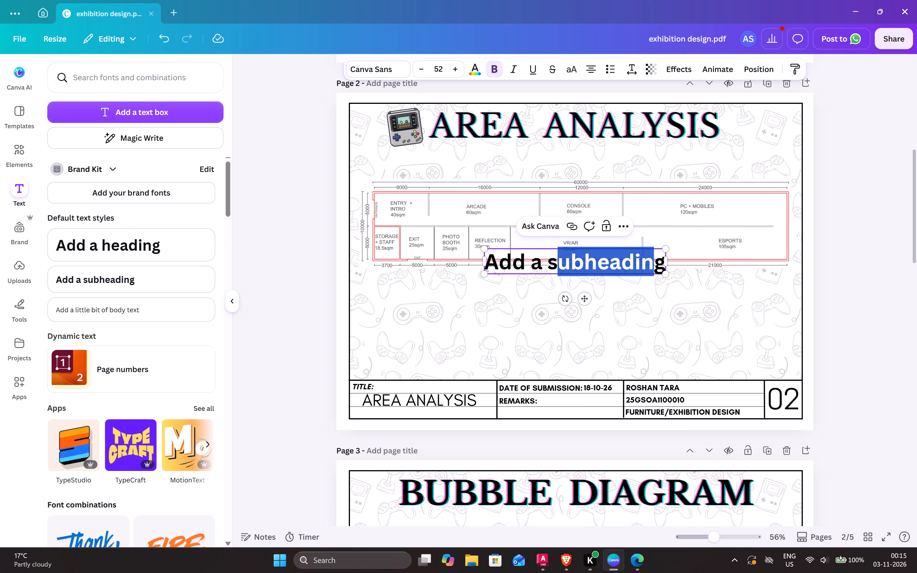
{"action": "left_click", "coordinate": [660, 265]}
{"action": "left_click", "coordinate": [662, 264]}
{"action": "left_click_drag", "start_coordinate": [662, 264], "coordinate": [492, 265]}
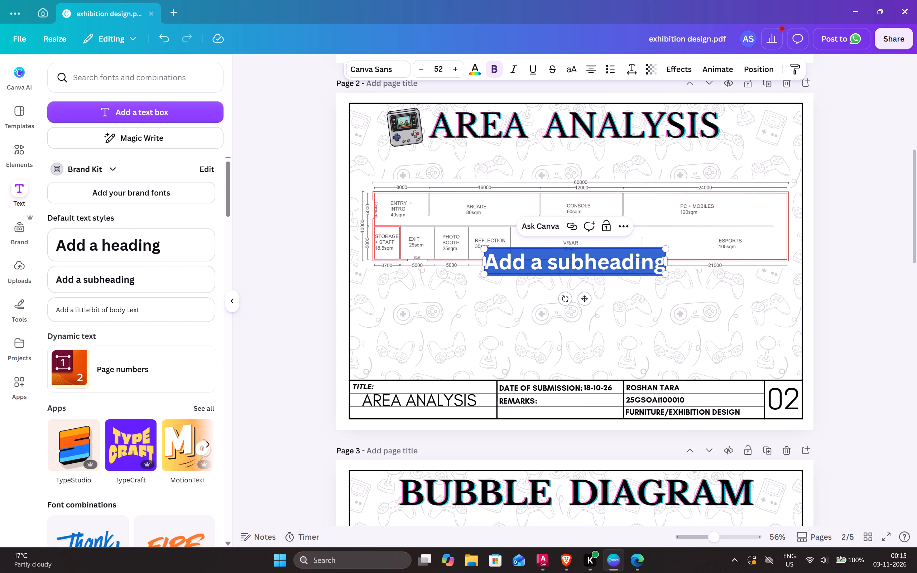
{"action": "key", "text": "BackSpace"}
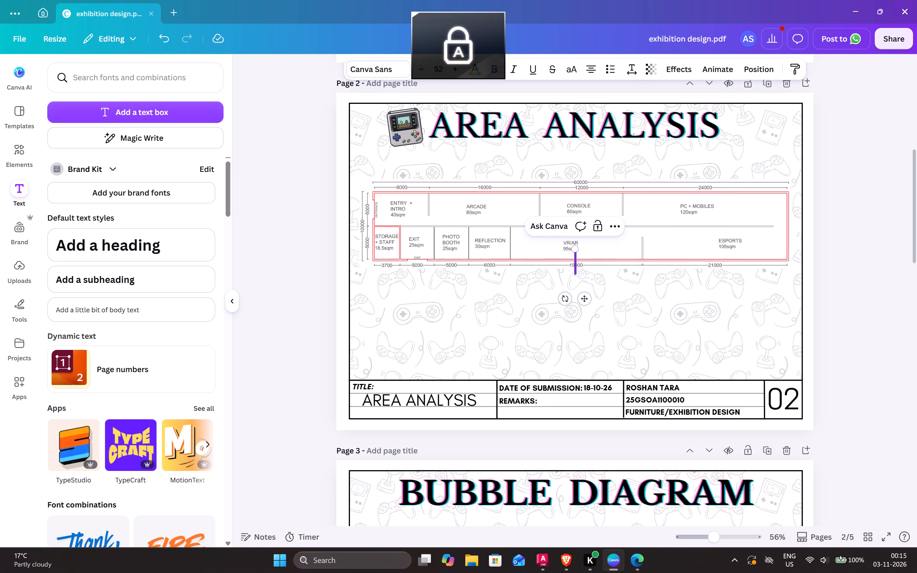
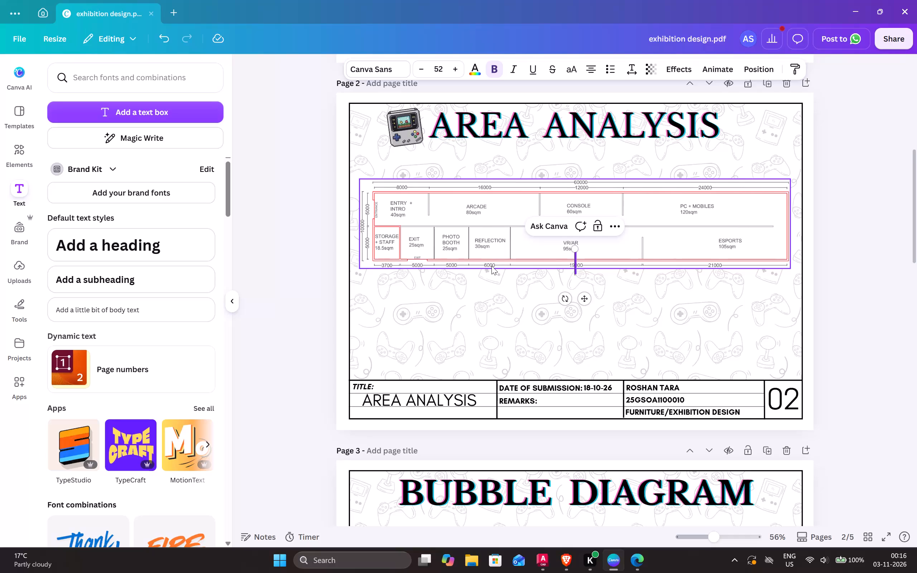
Enter the text "AREA" followed by a space in the empty subheading text box on the Area Analysis sheet.
{"action": "type", "text": "AREA"}
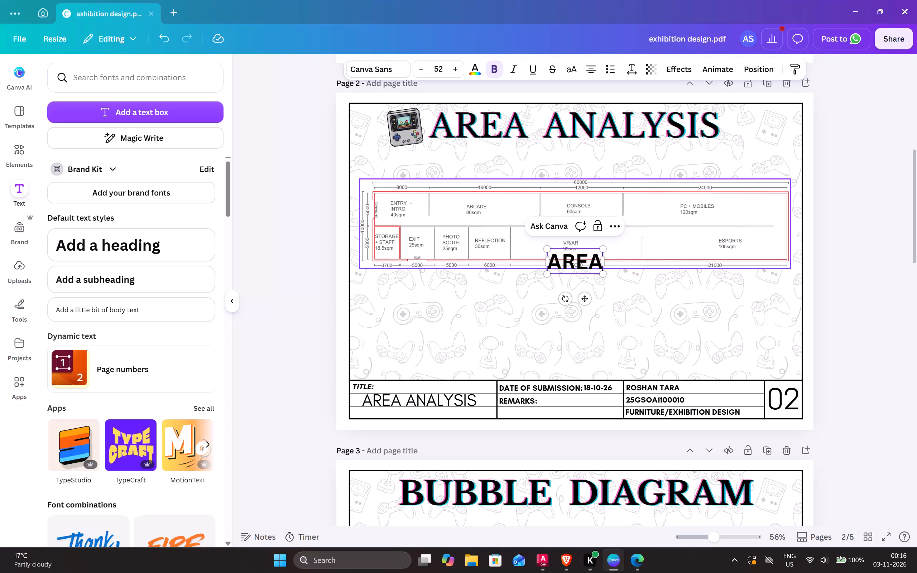
{"action": "key", "text": "space"}
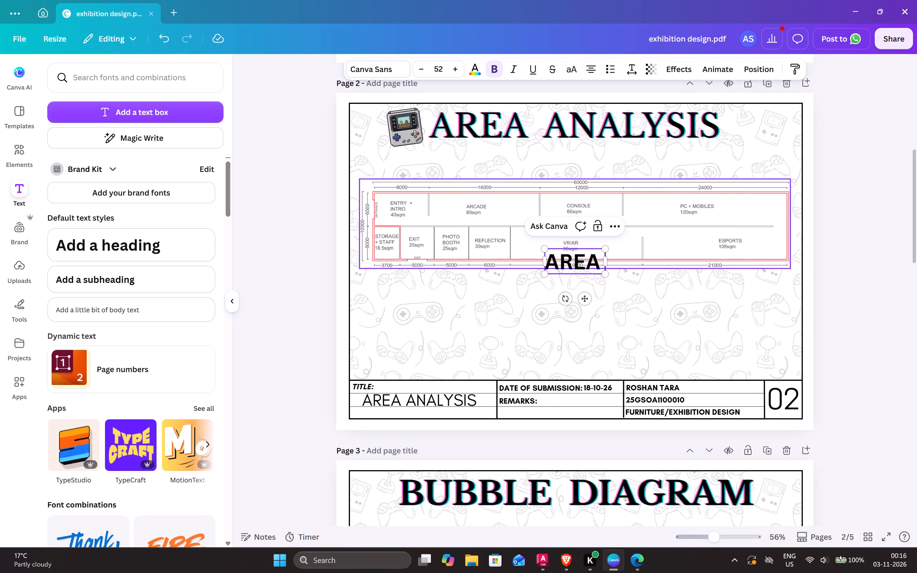
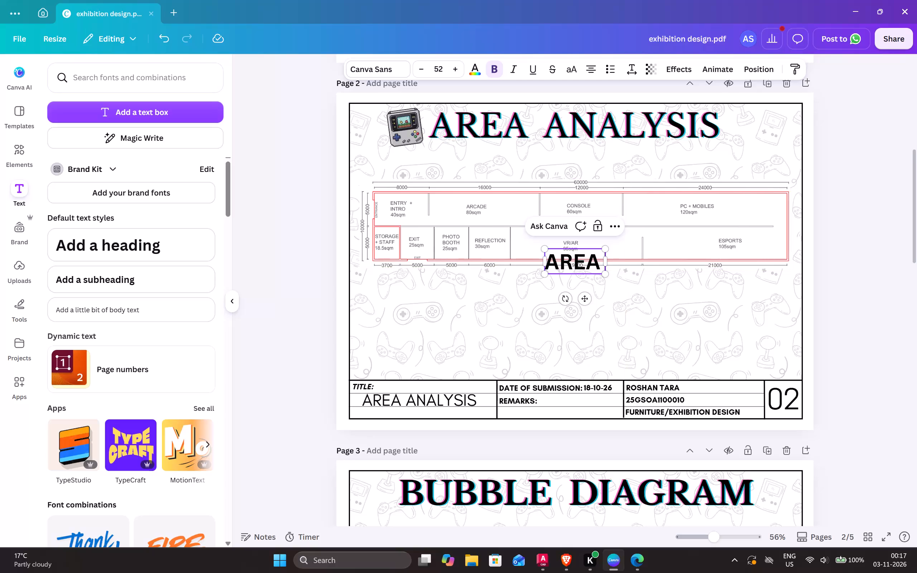
Replace the "AREA" text on the Area Analysis sheet with "SPACE DISTRIBUTION" and start a new line below it.
{"action": "left_click", "coordinate": [597, 261]}
{"action": "key", "text": "space"}
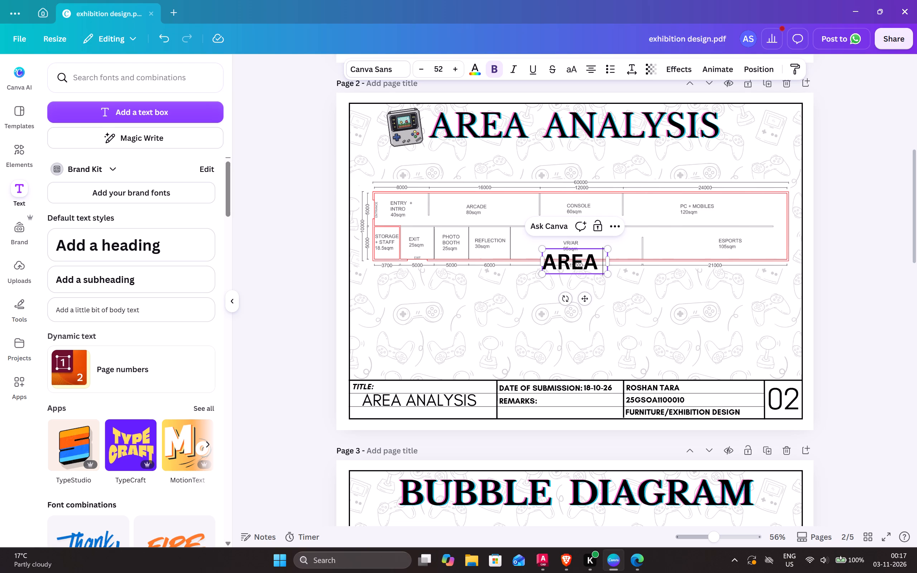
{"action": "key", "text": "BackSpace"}
{"action": "key", "text": "BackSpace"}
{"action": "key", "text": "BackSpace"}
{"action": "key", "text": "BackSpace"}
{"action": "key", "text": "BackSpace"}
{"action": "key", "text": "BackSpace"}
{"action": "key", "text": "BackSpace"}
{"action": "key", "text": "BackSpace"}
{"action": "key", "text": "BackSpace"}
{"action": "key", "text": "BackSpace"}
{"action": "key", "text": "BackSpace"}
{"action": "key", "text": "BackSpace"}
{"action": "key", "text": "BackSpace"}
{"action": "key", "text": "BackSpace"}
{"action": "key", "text": "BackSpace"}
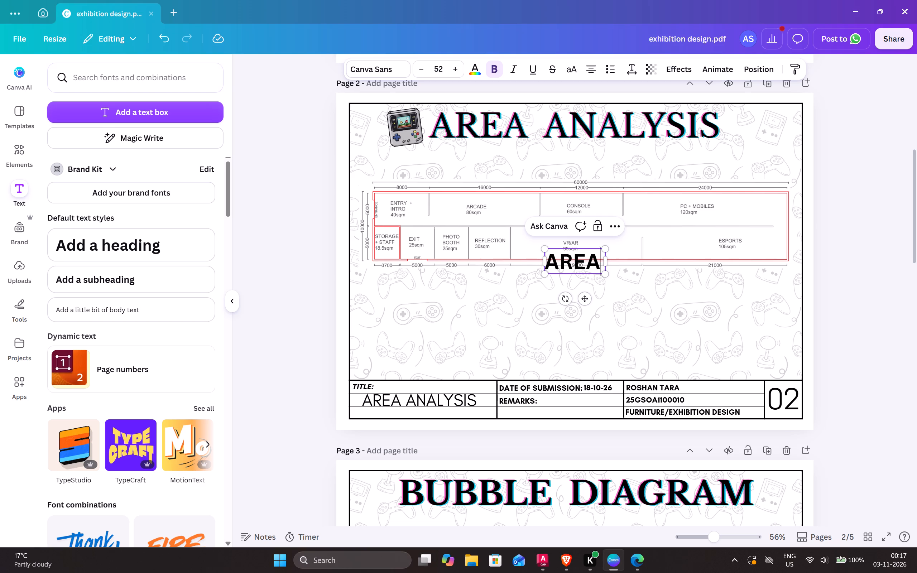
{"action": "type", "text": "SPACE DISTRIBUTION"}
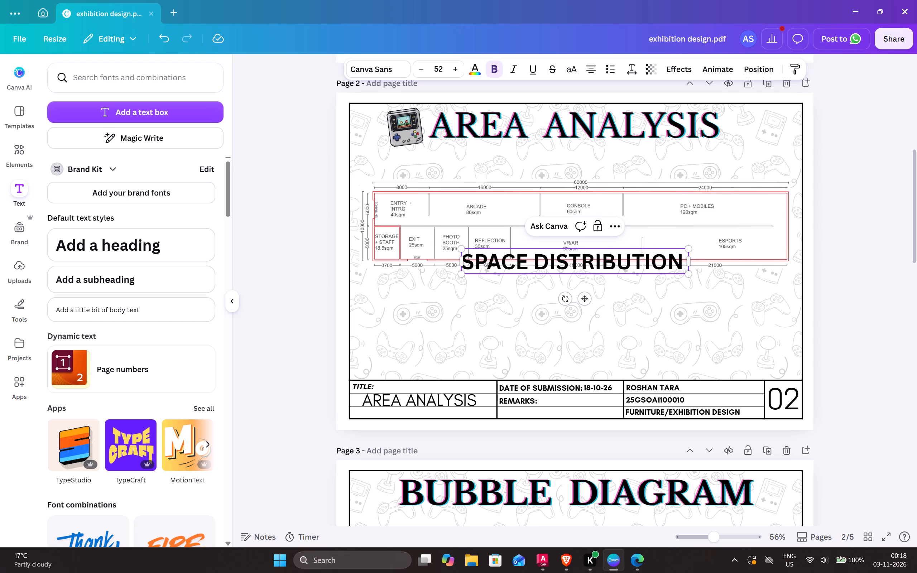
{"action": "key", "text": "space"}
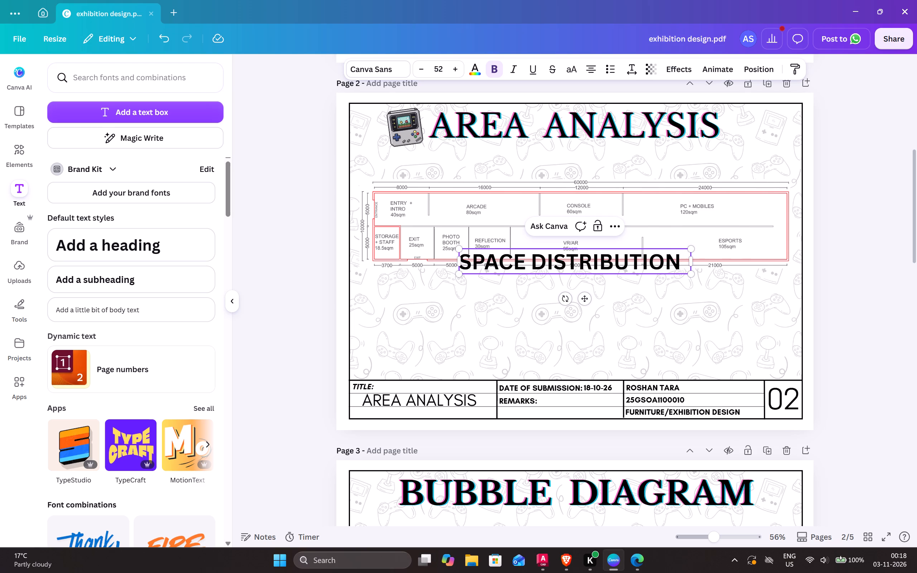
{"action": "key", "text": "Return"}
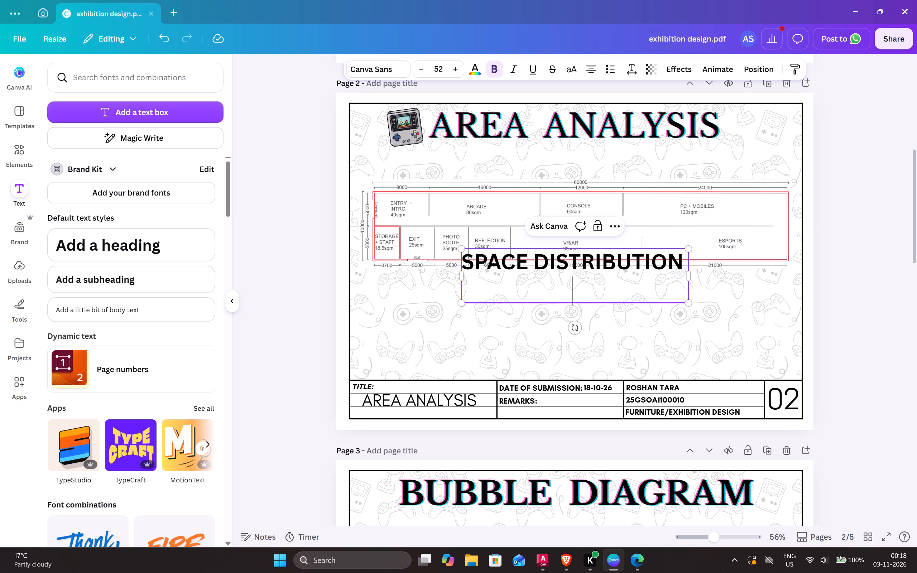
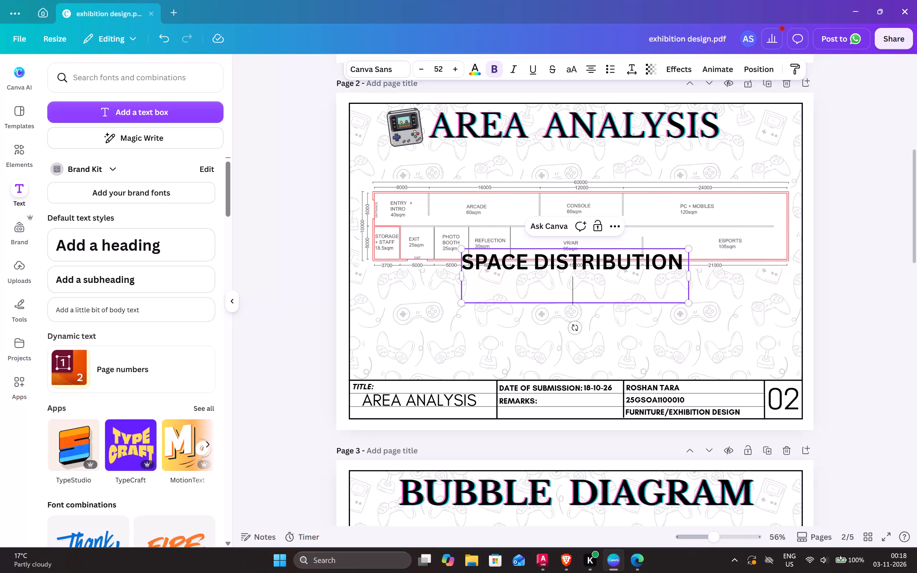
Add the lines "Occupied:" and "Circulation:" under the SPACE DISTRIBUTION heading.
{"action": "key", "text": "o"}
{"action": "key", "text": "BackSpace"}
{"action": "key", "text": "o"}
{"action": "type", "text": "cu"}
{"action": "type", "text": "pied"}
{"action": "key", "text": "shift+colon"}
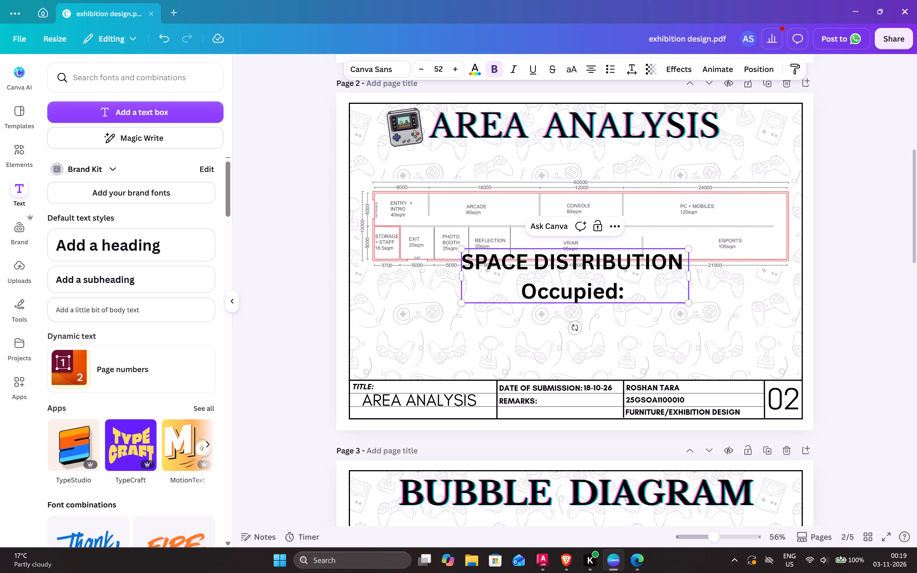
{"action": "key", "text": "Return"}
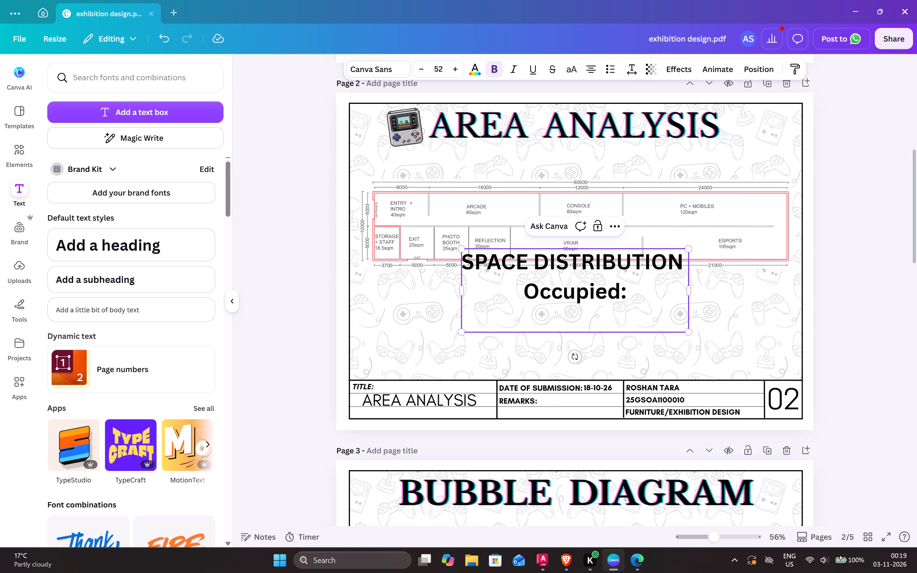
{"action": "type", "text": "Circulation"}
{"action": "key", "text": "shift+colon"}
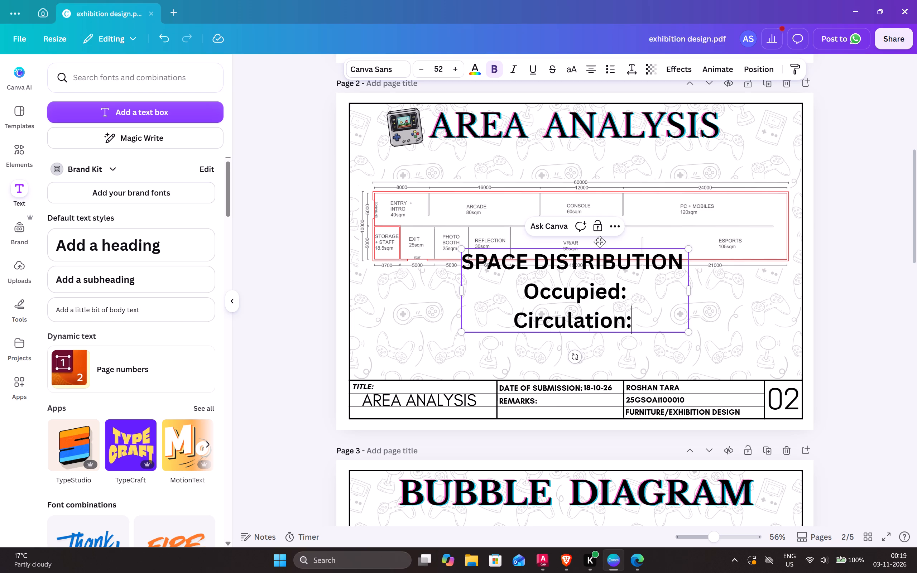
Left-align the "Circulation:" and "Occupied:" lines of the space distribution text.
{"action": "left_click", "coordinate": [594, 67]}
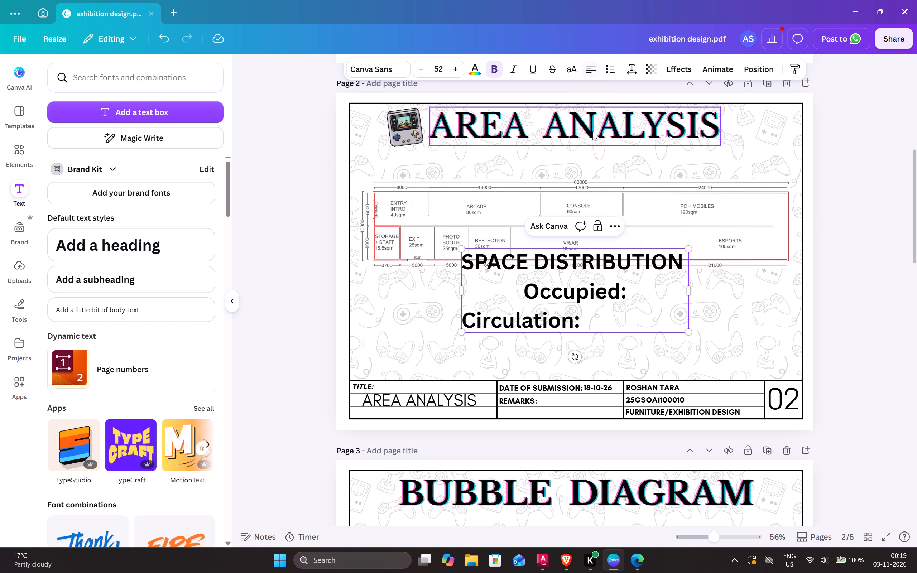
{"action": "left_click", "coordinate": [514, 292]}
{"action": "left_click", "coordinate": [587, 65]}
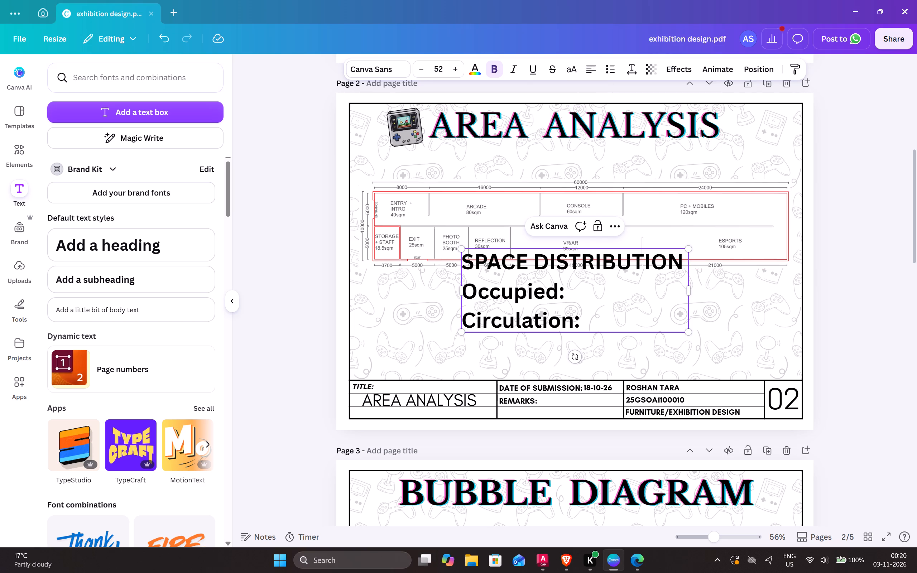
Add the line "Non-circulation" below "Circulation:" and start a new line beneath it.
{"action": "left_click", "coordinate": [587, 320]}
{"action": "key", "text": "Return"}
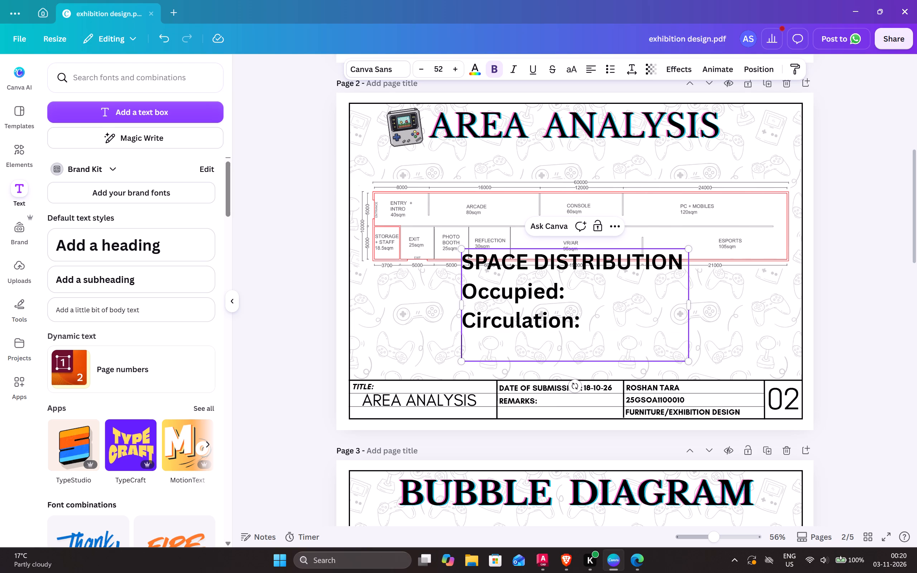
{"action": "type", "text": "non"}
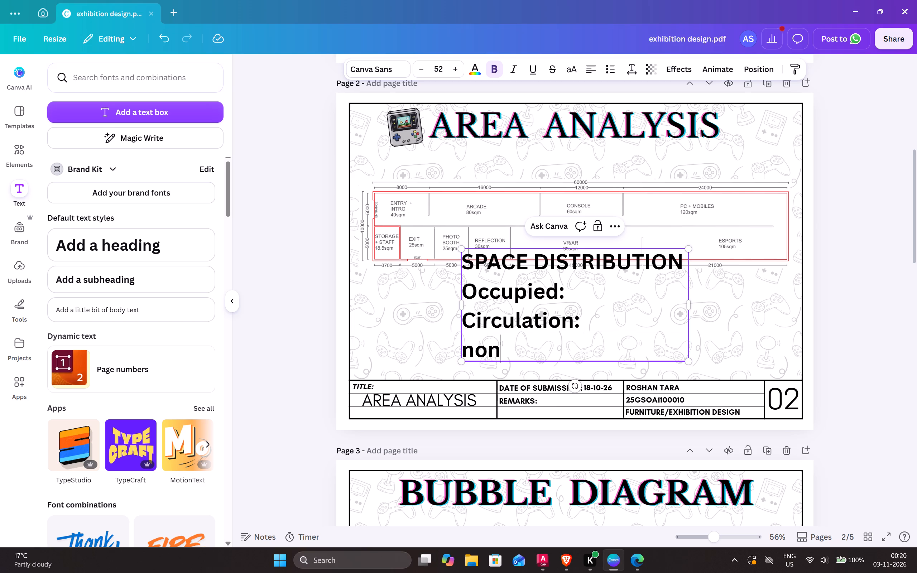
{"action": "key", "text": "minus"}
{"action": "key", "text": "BackSpace"}
{"action": "key", "text": "BackSpace"}
{"action": "key", "text": "BackSpace"}
{"action": "key", "text": "BackSpace"}
{"action": "key", "text": "shift+n"}
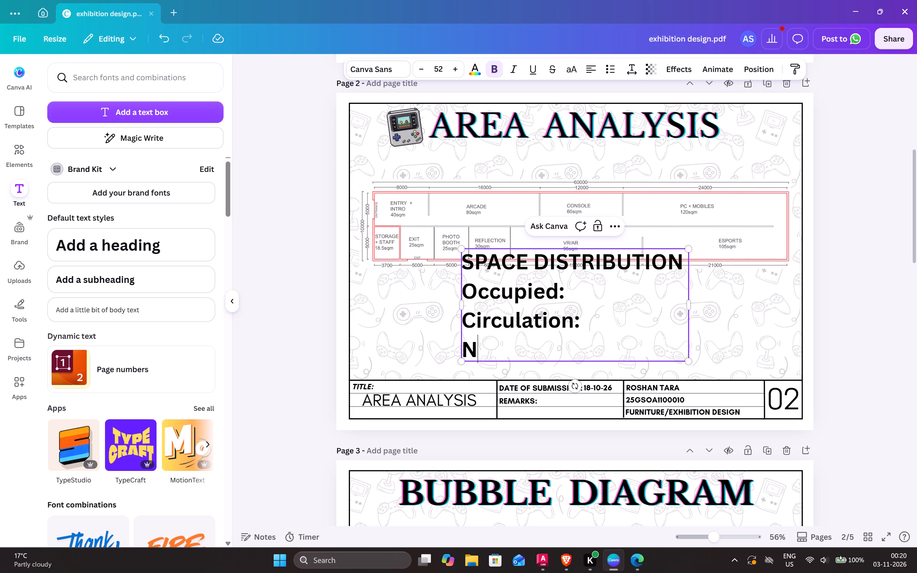
{"action": "type", "text": "on-"}
{"action": "key", "text": "c"}
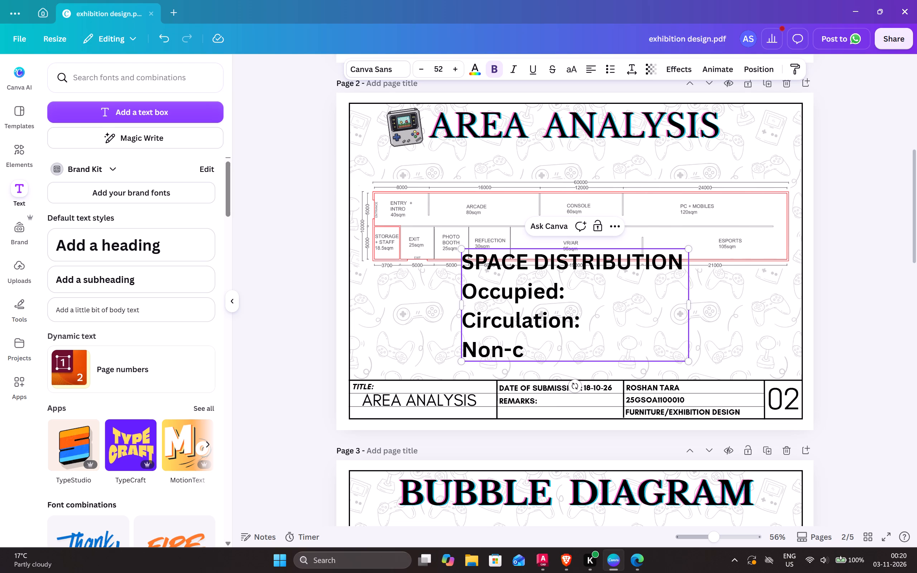
{"action": "key", "text": "i"}
{"action": "type", "text": "rculation"}
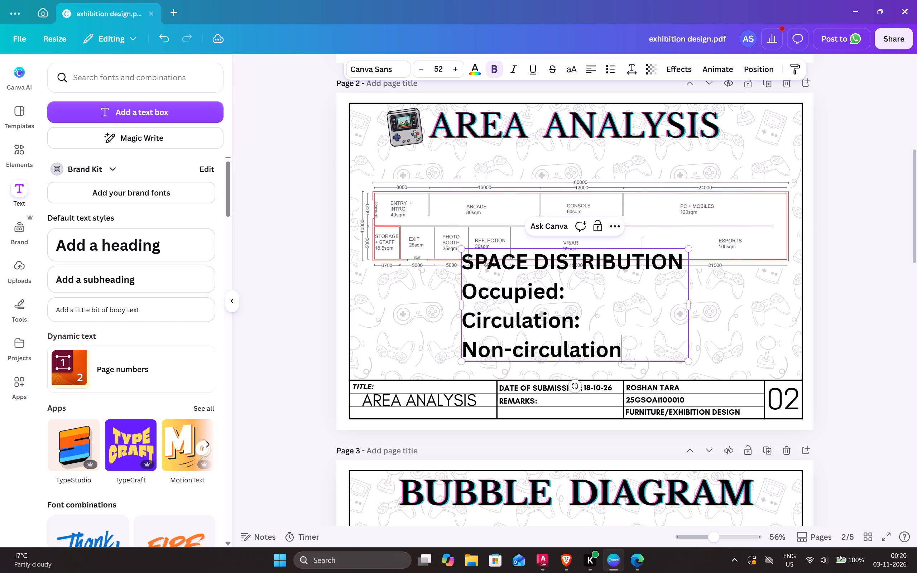
{"action": "key", "text": "Return"}
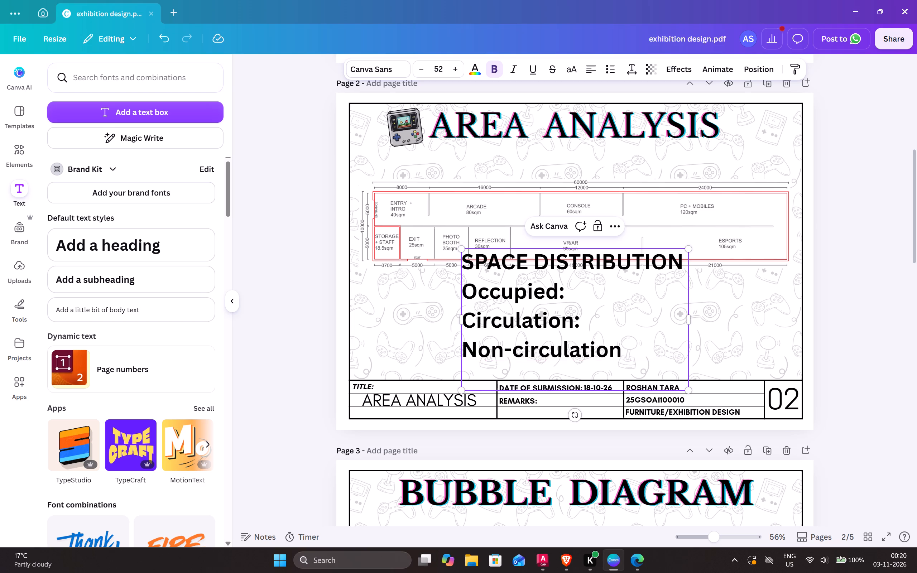
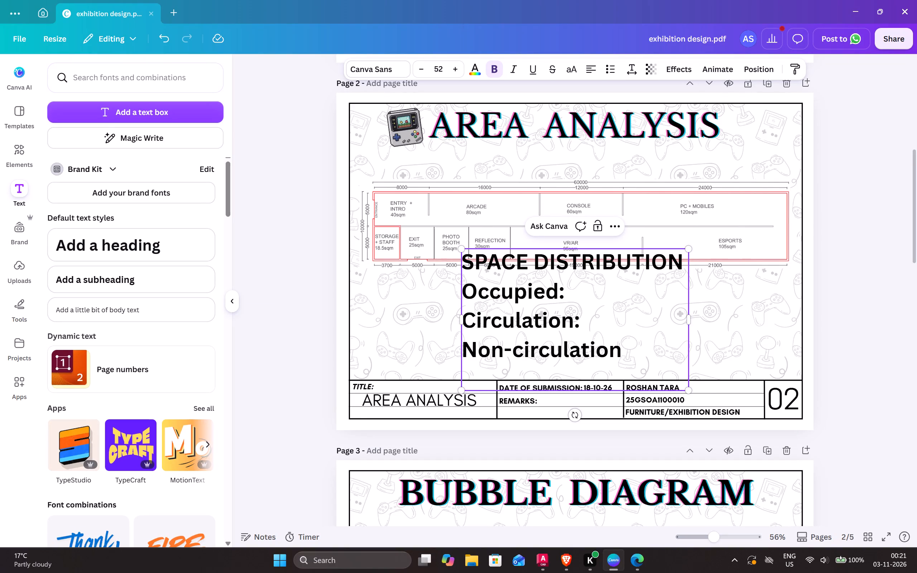
Add a colon after "Non-circulation" in the space distribution text.
{"action": "left_click", "coordinate": [631, 350]}
{"action": "key", "text": "shift+colon"}
{"action": "left_click", "coordinate": [886, 285]}
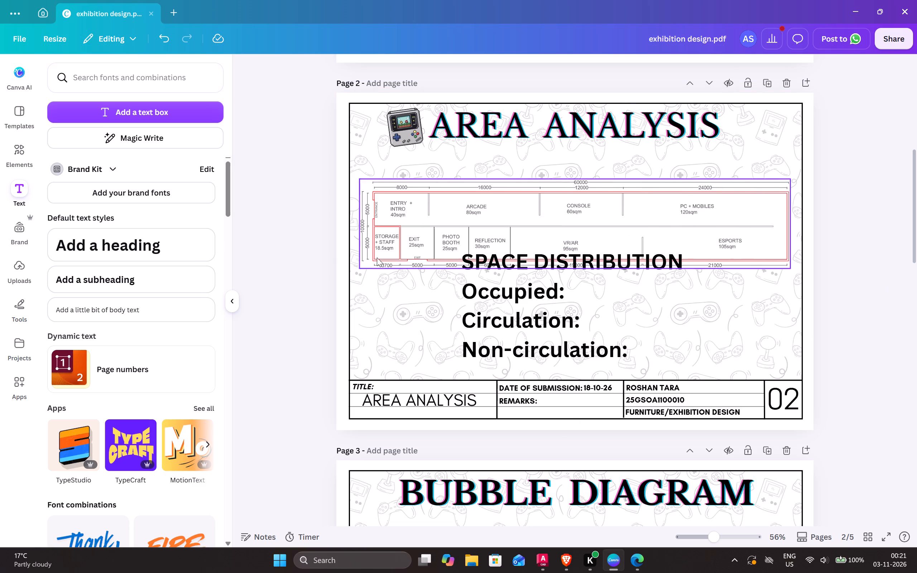
{"action": "left_click", "coordinate": [228, 294]}
Shrink the space distribution text to about size 28.6 and place it below the floor plan, under the ESPORTS area.
{"action": "left_click", "coordinate": [394, 265]}
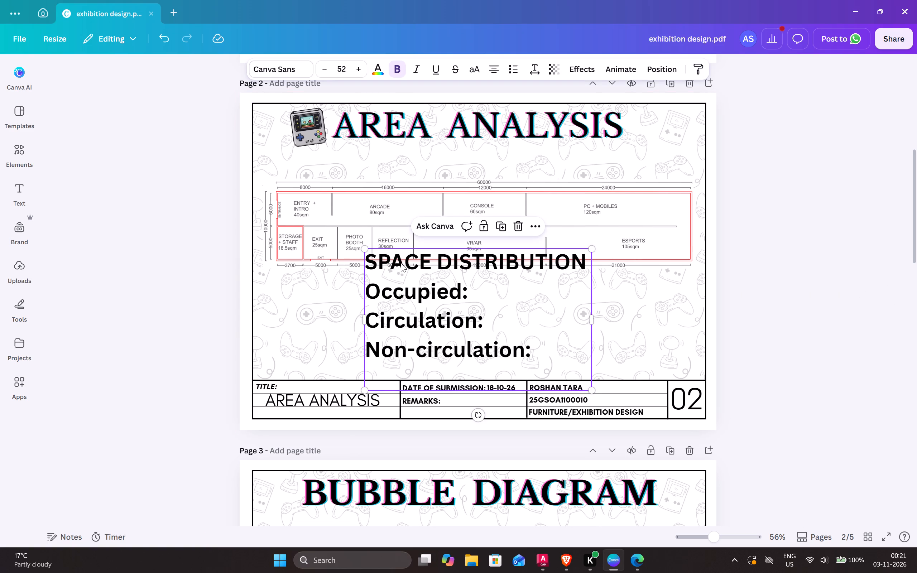
{"action": "left_click_drag", "start_coordinate": [360, 247], "coordinate": [464, 293]}
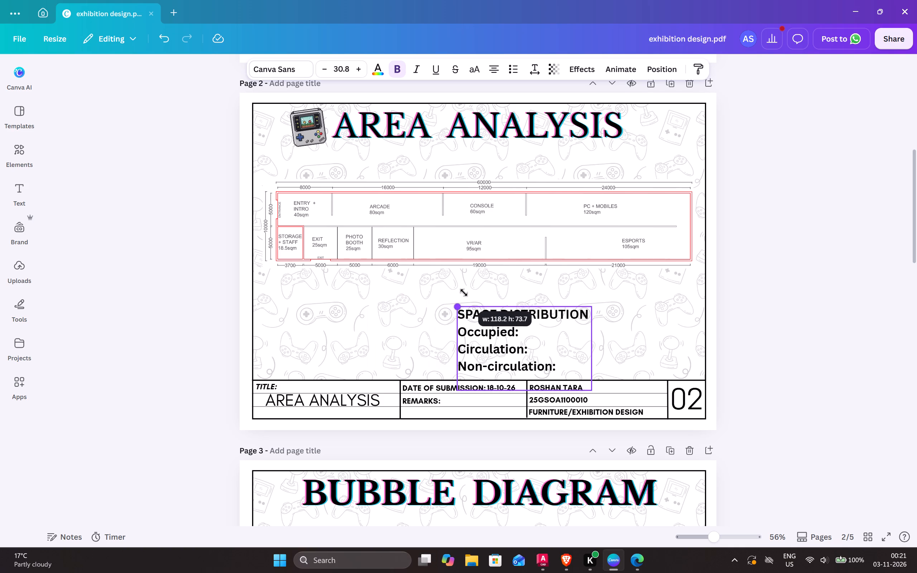
{"action": "left_click_drag", "start_coordinate": [464, 293], "coordinate": [472, 295]}
{"action": "left_click_drag", "start_coordinate": [518, 341], "coordinate": [581, 311]}
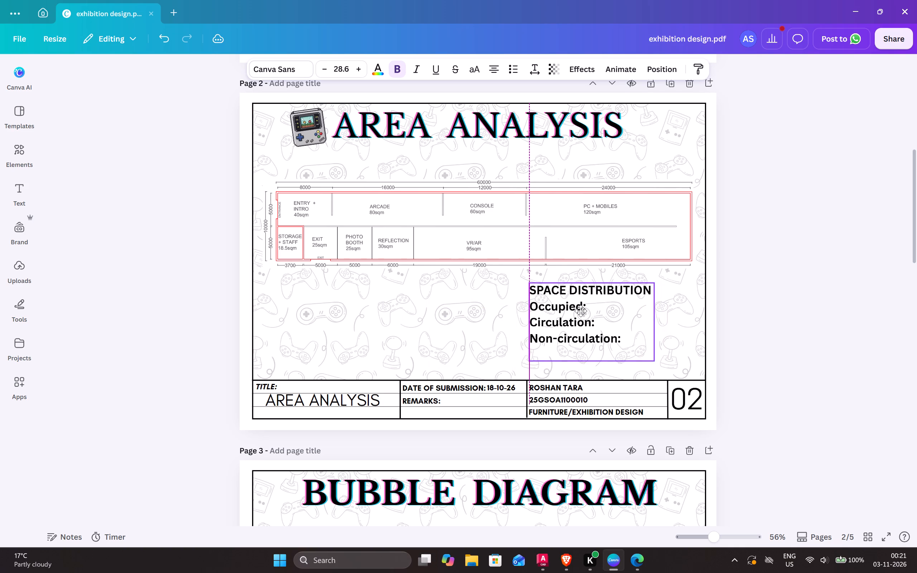
{"action": "left_click_drag", "start_coordinate": [581, 311], "coordinate": [580, 311]}
{"action": "left_click", "coordinate": [753, 303]}
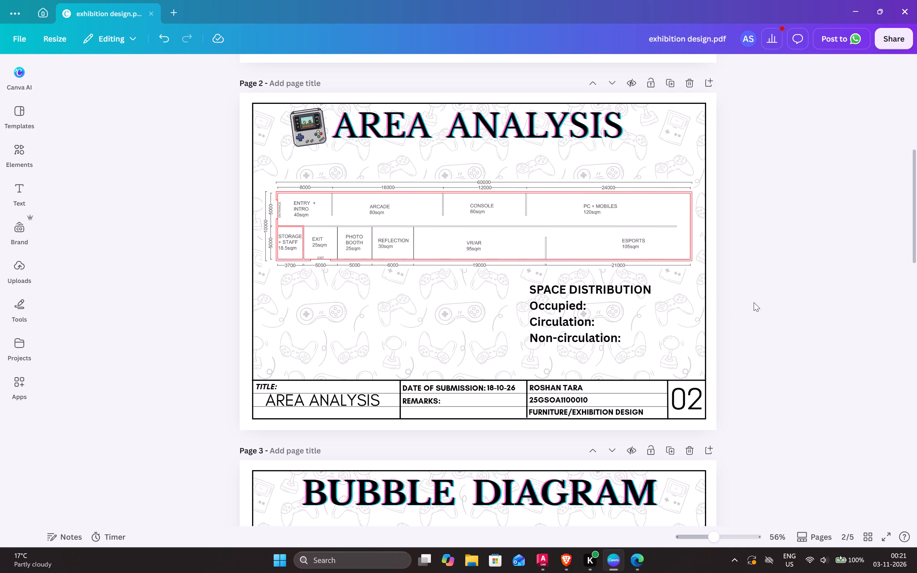
{"action": "left_click", "coordinate": [615, 287]}
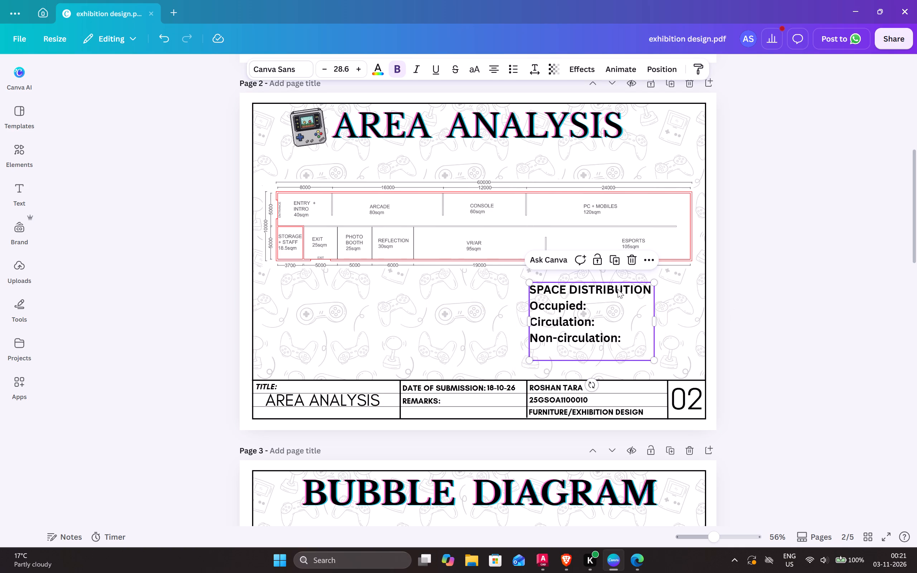
{"action": "left_click_drag", "start_coordinate": [626, 340], "coordinate": [634, 342]}
Change the font of the whole space distribution text to Libre Baskerville.
{"action": "left_click", "coordinate": [632, 336]}
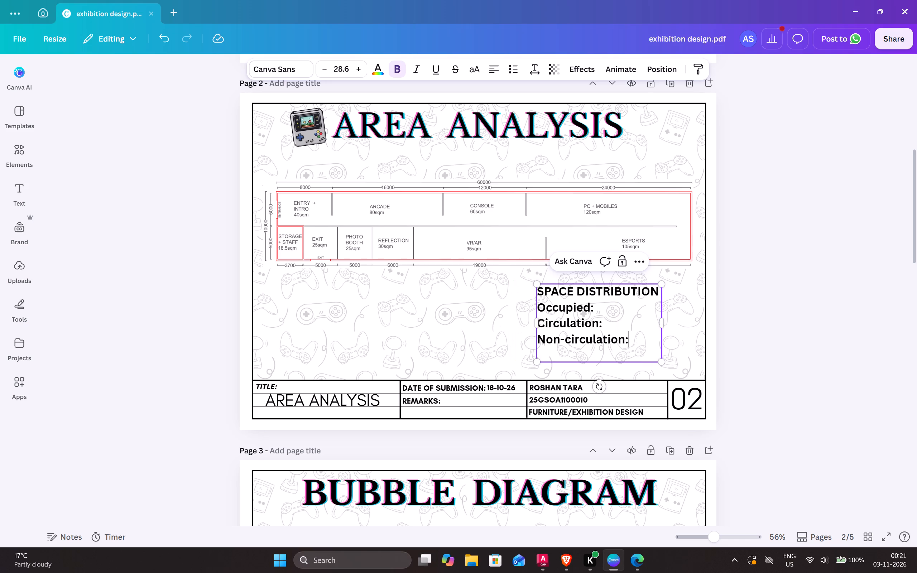
{"action": "left_click_drag", "start_coordinate": [631, 339], "coordinate": [533, 286]}
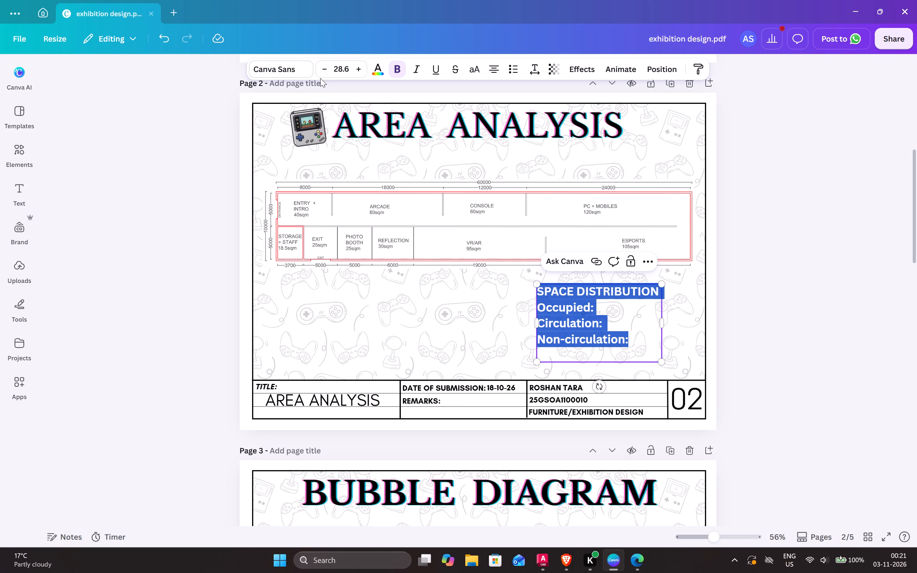
{"action": "left_click", "coordinate": [301, 68]}
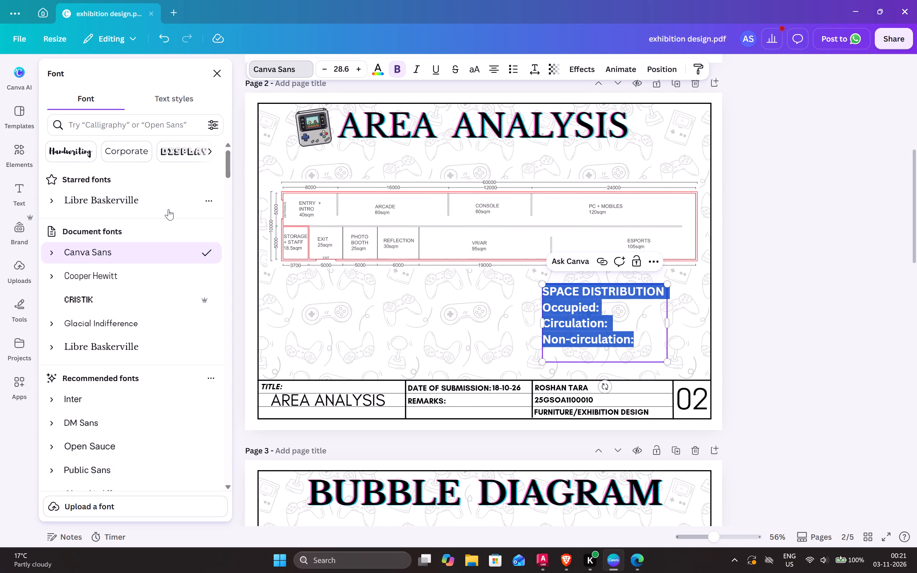
{"action": "left_click", "coordinate": [168, 201]}
{"action": "left_click", "coordinate": [754, 278]}
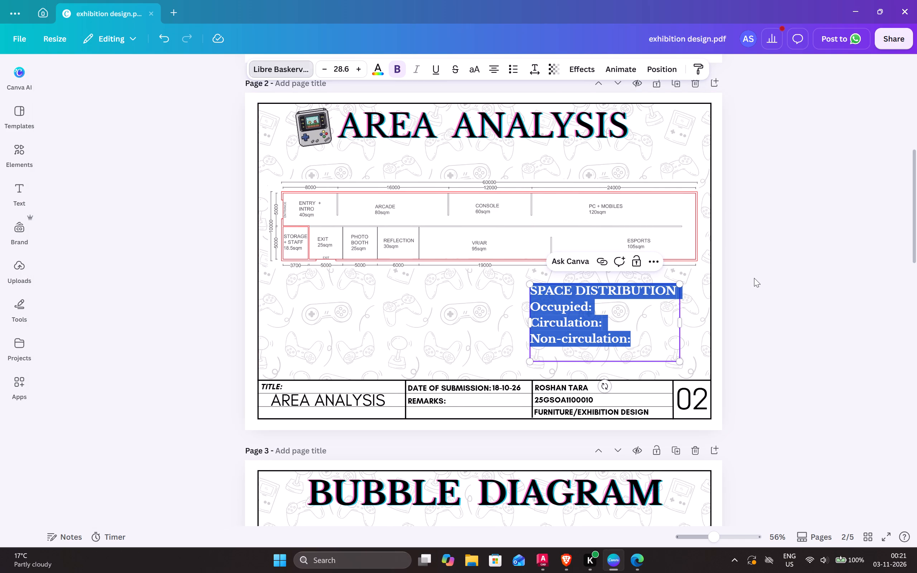
{"action": "left_click", "coordinate": [748, 283]}
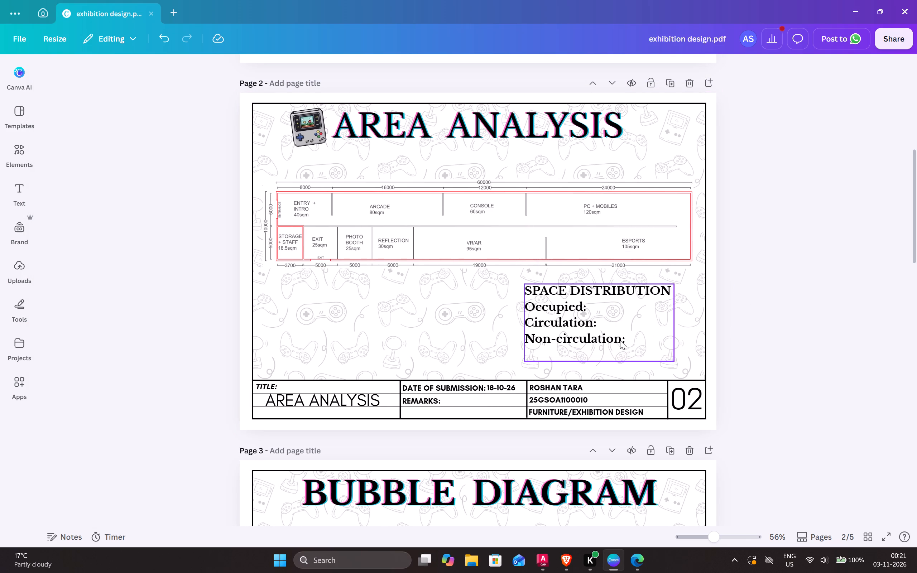
Remove bold from all four lines of the space distribution text.
{"action": "left_click", "coordinate": [620, 340]}
{"action": "left_click", "coordinate": [626, 338]}
{"action": "left_click_drag", "start_coordinate": [626, 338], "coordinate": [538, 284]}
{"action": "left_click", "coordinate": [394, 66]}
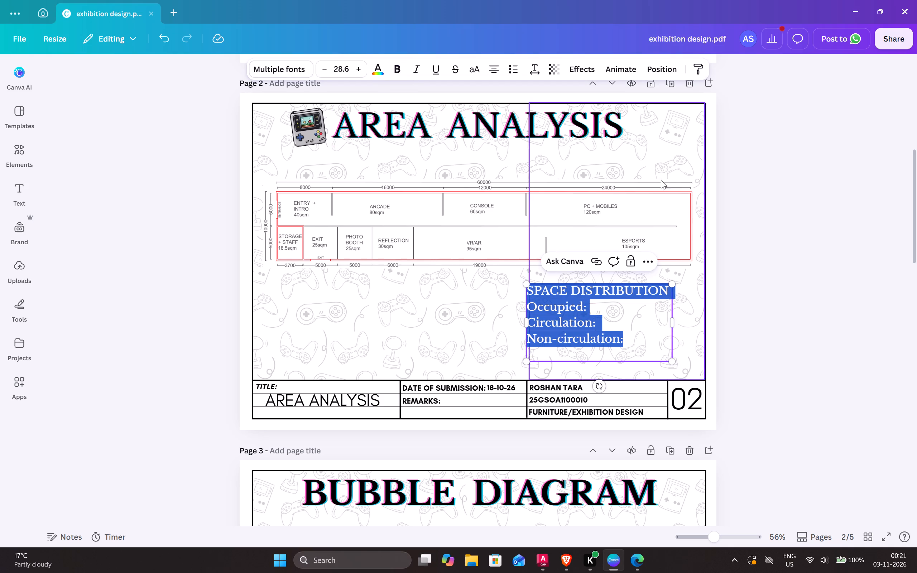
{"action": "left_click", "coordinate": [779, 221]}
Make only the SPACE DISTRIBUTION heading line bold.
{"action": "left_click", "coordinate": [656, 290]}
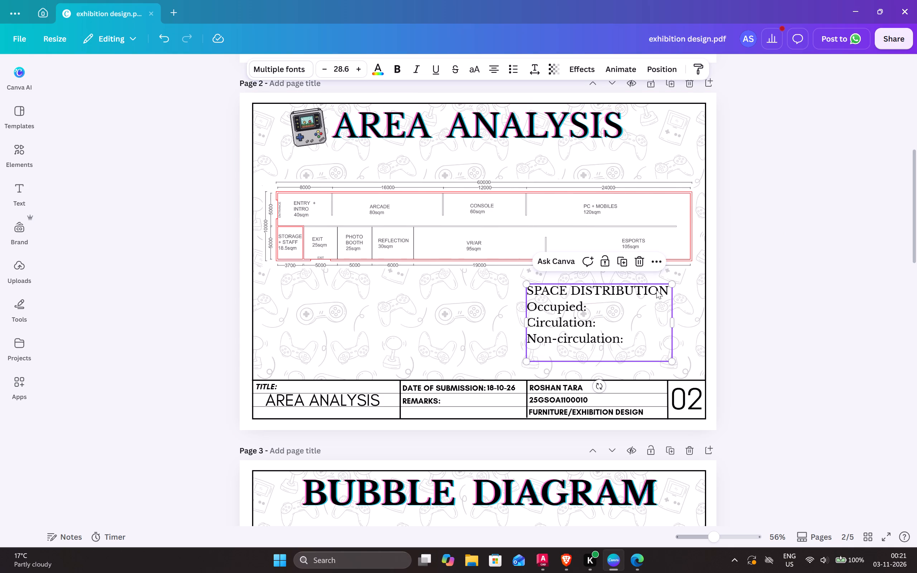
{"action": "left_click", "coordinate": [656, 290]}
{"action": "left_click_drag", "start_coordinate": [667, 291], "coordinate": [535, 288]}
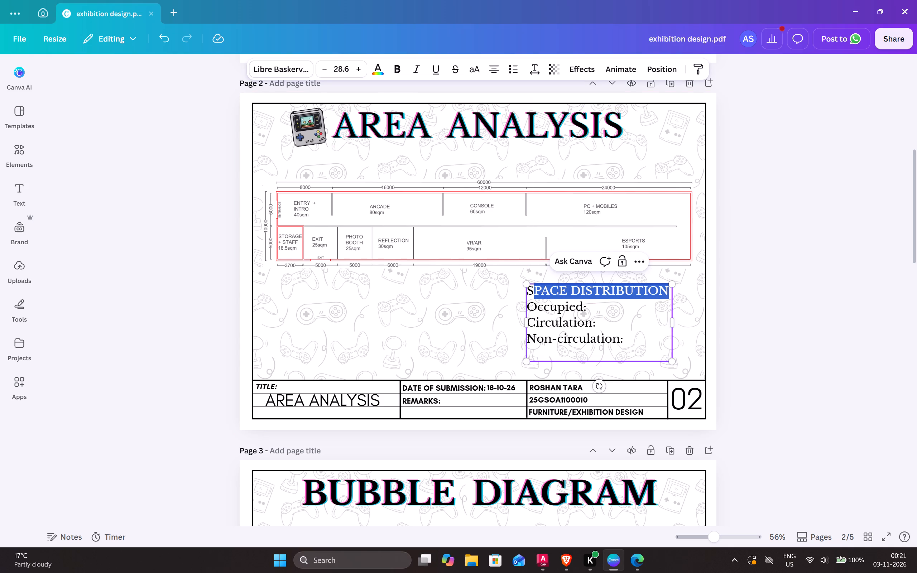
{"action": "left_click_drag", "start_coordinate": [535, 288], "coordinate": [528, 288]}
{"action": "left_click", "coordinate": [399, 68]}
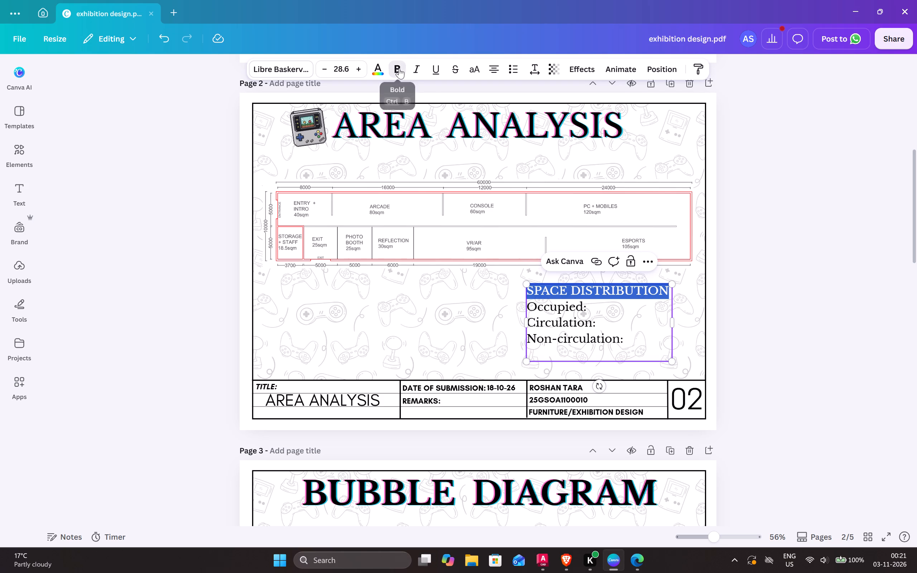
{"action": "left_click", "coordinate": [806, 225]}
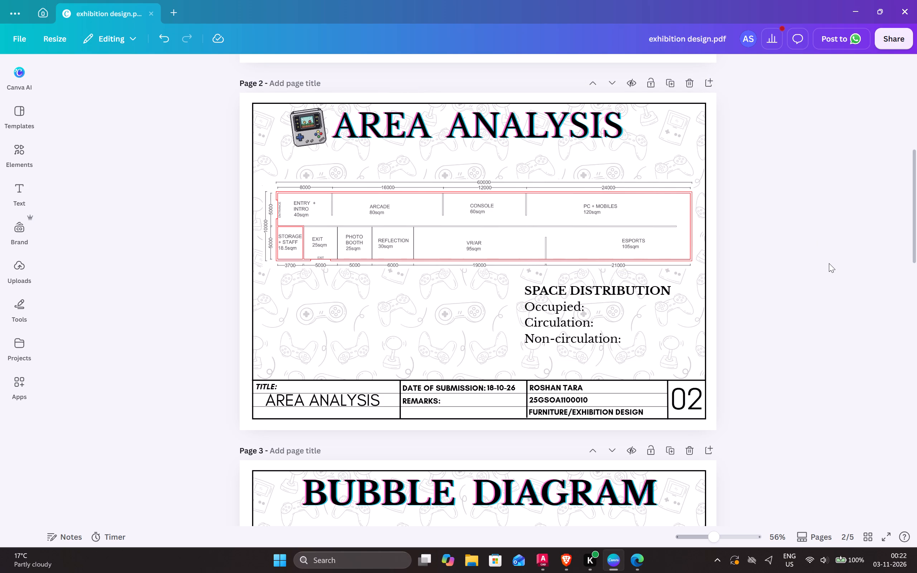
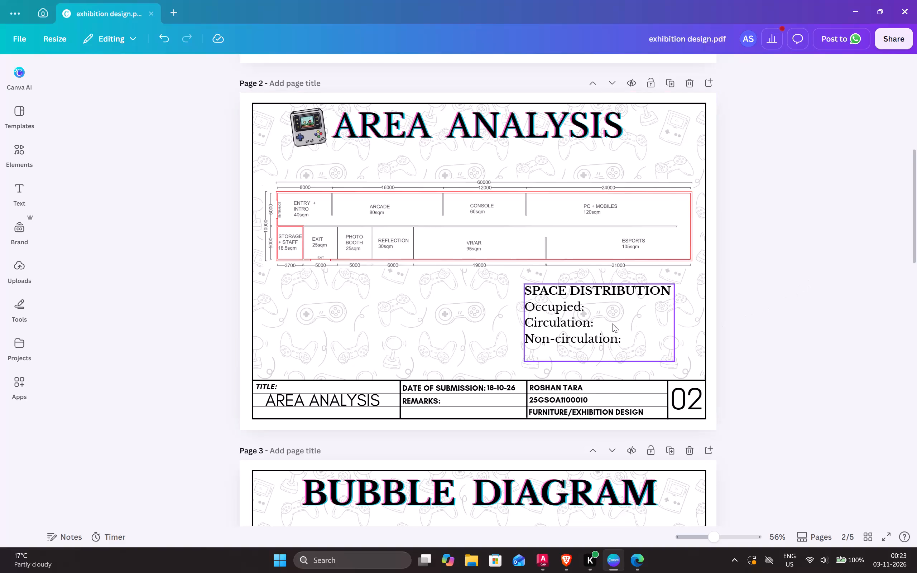
Add 30% to the Circulation line of the space distribution text on the Area Analysis sheet.
{"action": "left_click", "coordinate": [605, 323]}
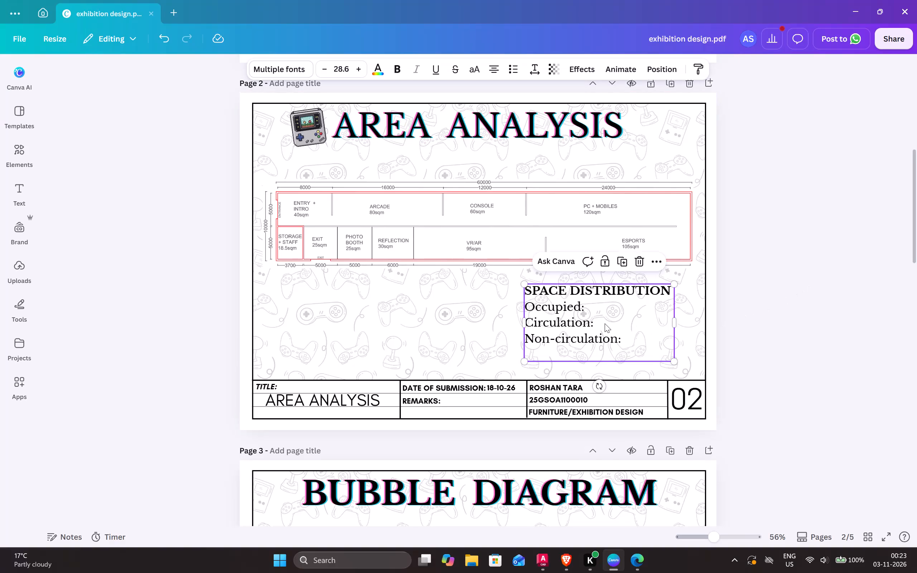
{"action": "left_click", "coordinate": [599, 322]}
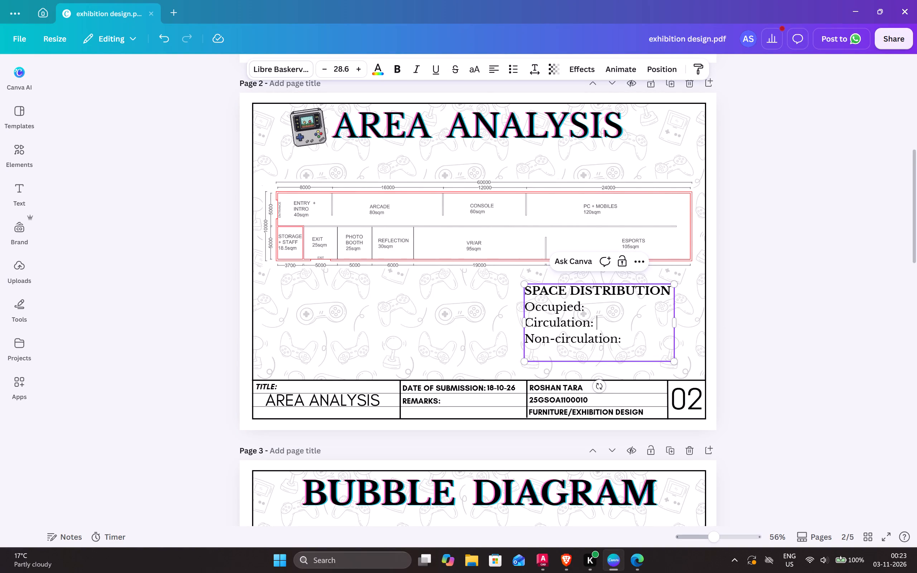
{"action": "type", "text": "30"}
{"action": "key", "text": "shift+percent"}
{"action": "left_click", "coordinate": [788, 317]}
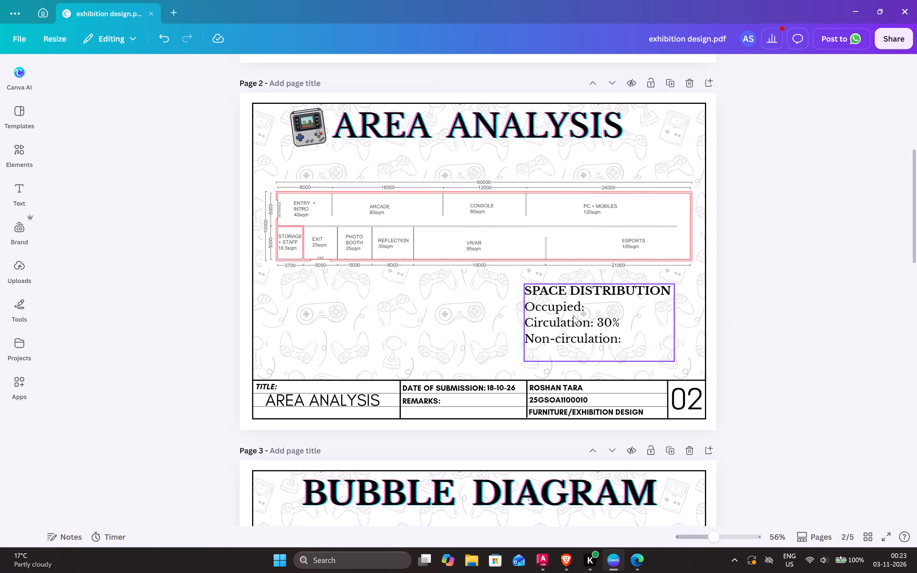
Nudge the space distribution text block slightly down and to the right beneath the floor plan.
{"action": "left_click_drag", "start_coordinate": [573, 315], "coordinate": [586, 321]}
{"action": "left_click", "coordinate": [845, 295]}
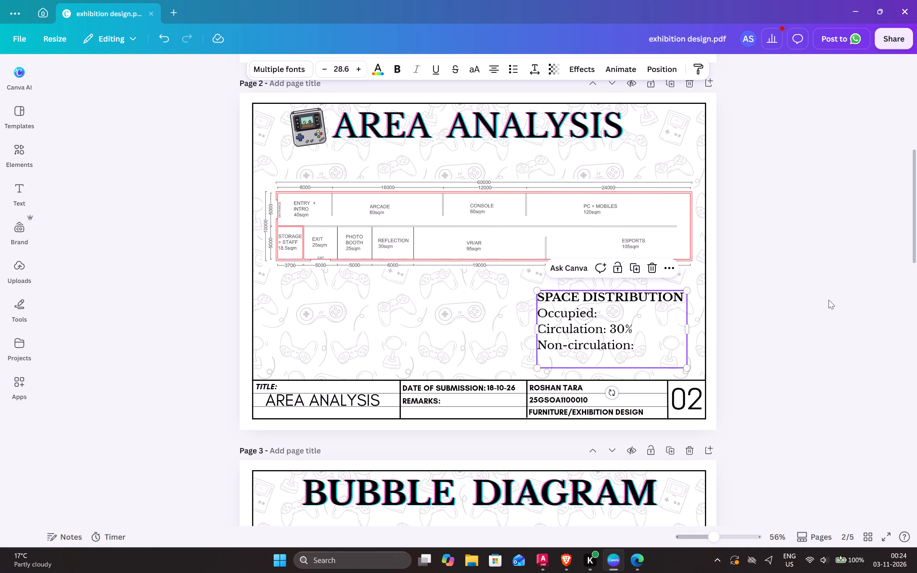
Move the bubble diagram drawing slightly lower on the Bubble Diagram sheet, keeping its horizontal alignment.
{"action": "scroll", "coordinate": [828, 301], "scroll_direction": "down", "scroll_amount": 11}
{"action": "scroll", "coordinate": [828, 301], "scroll_direction": "up", "scroll_amount": 5}
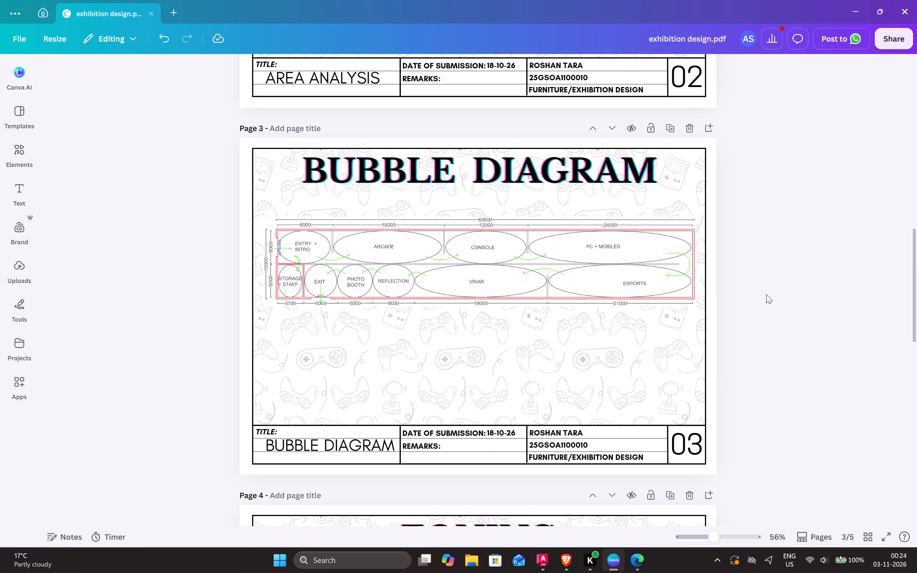
{"action": "left_click_drag", "start_coordinate": [545, 259], "coordinate": [545, 284]}
{"action": "left_click", "coordinate": [758, 232]}
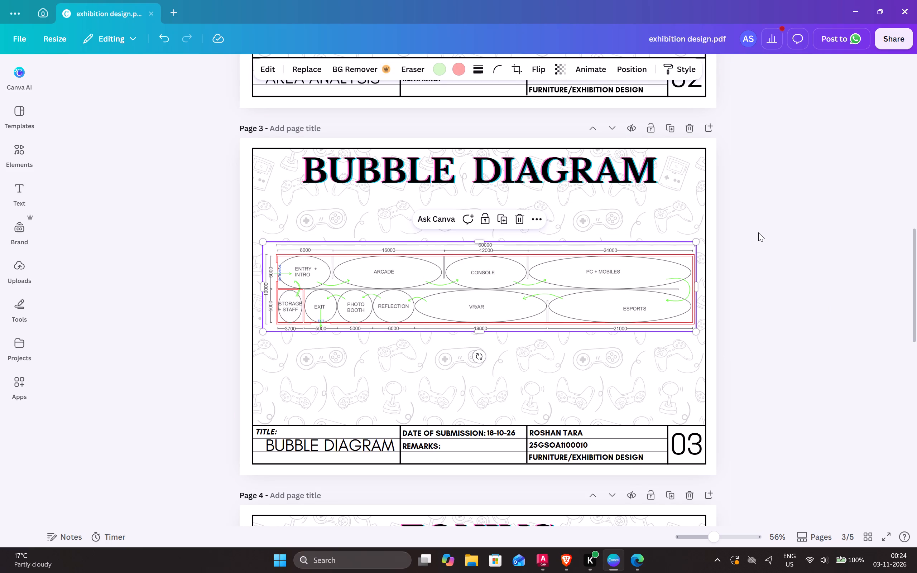
Shift the THEME text block on the Concept Sheet slightly to the right, keeping it at the same height.
{"action": "scroll", "coordinate": [782, 226], "scroll_direction": "up", "scroll_amount": 3}
{"action": "scroll", "coordinate": [782, 226], "scroll_direction": "down", "scroll_amount": 3}
{"action": "scroll", "coordinate": [782, 226], "scroll_direction": "up", "scroll_amount": 6}
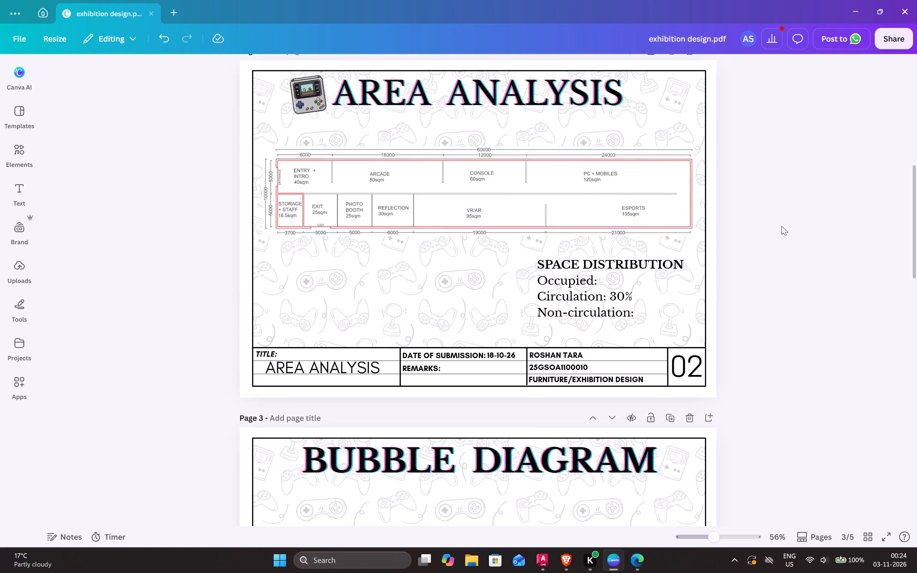
{"action": "scroll", "coordinate": [782, 226], "scroll_direction": "up", "scroll_amount": 10}
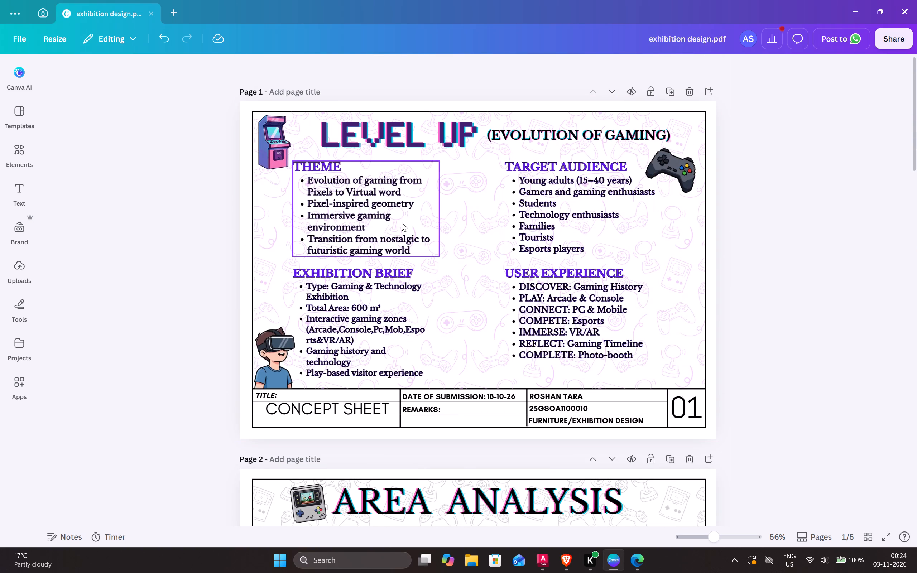
{"action": "left_click", "coordinate": [384, 222]}
{"action": "left_click_drag", "start_coordinate": [384, 222], "coordinate": [394, 227]}
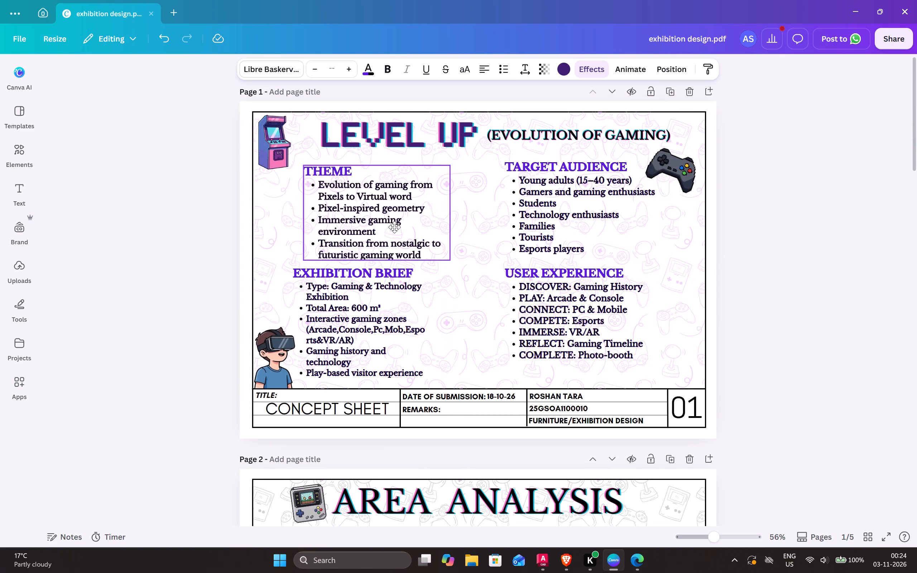
{"action": "left_click_drag", "start_coordinate": [394, 227], "coordinate": [399, 225]}
{"action": "left_click", "coordinate": [788, 269]}
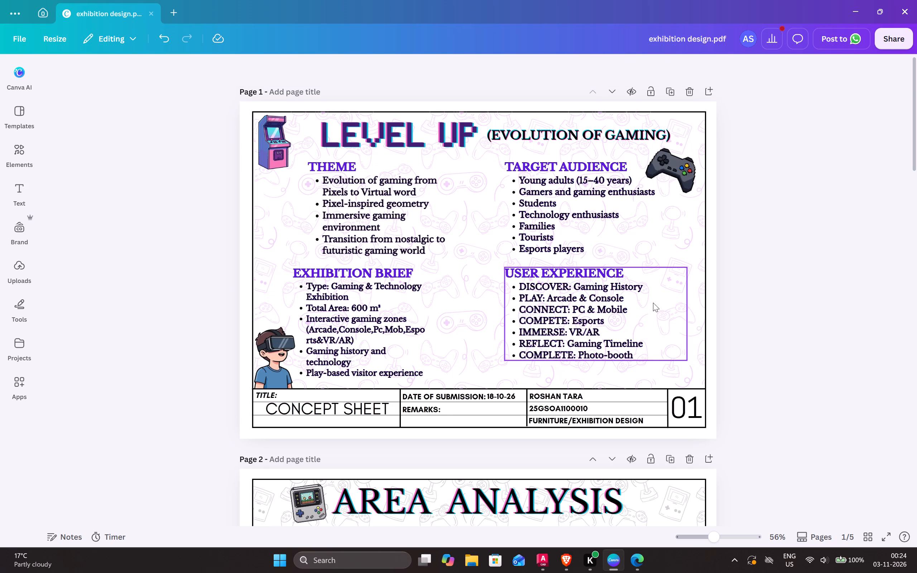
Move the USER EXPERIENCE text block on the Concept Sheet left toward the sheet's centre and slightly lower.
{"action": "left_click_drag", "start_coordinate": [603, 308], "coordinate": [594, 308]}
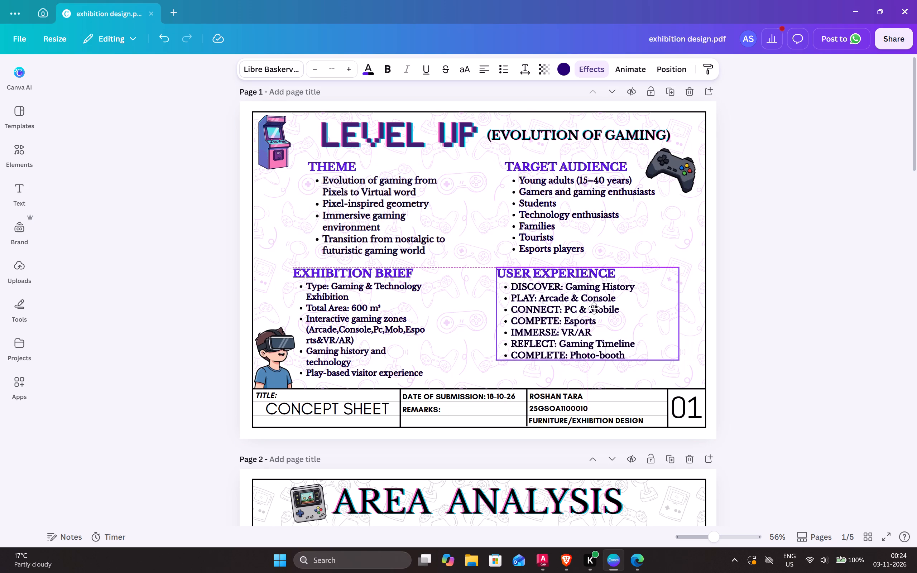
{"action": "left_click_drag", "start_coordinate": [594, 308], "coordinate": [582, 308]}
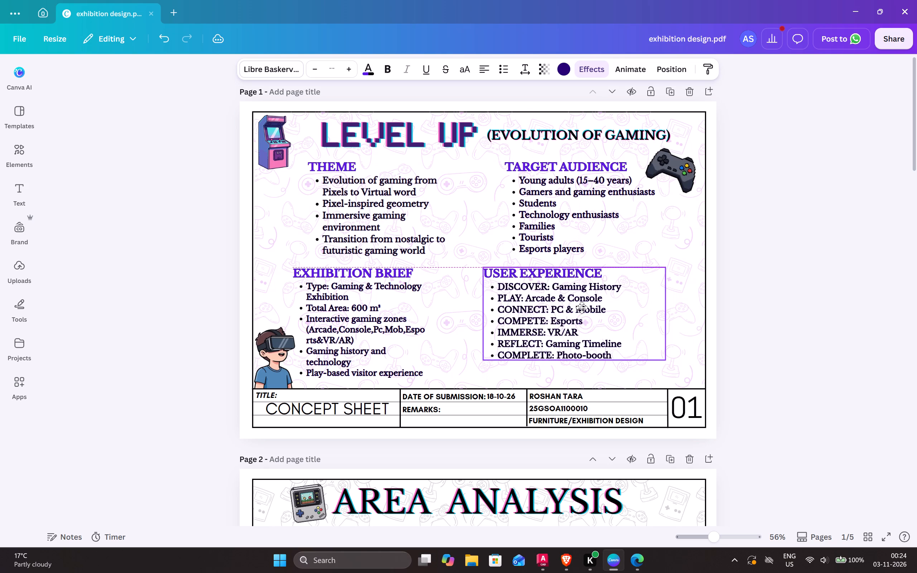
{"action": "left_click_drag", "start_coordinate": [582, 308], "coordinate": [576, 308]}
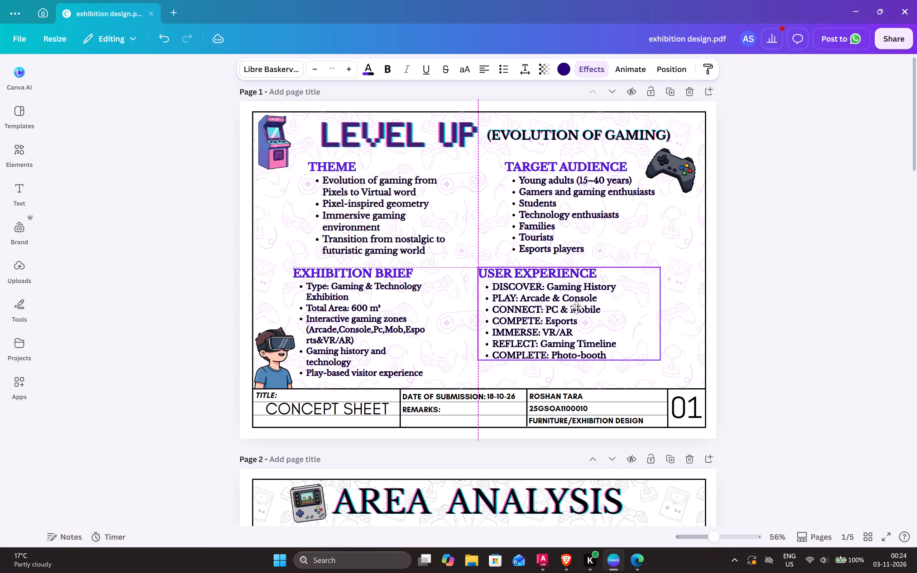
{"action": "left_click_drag", "start_coordinate": [576, 308], "coordinate": [572, 308]}
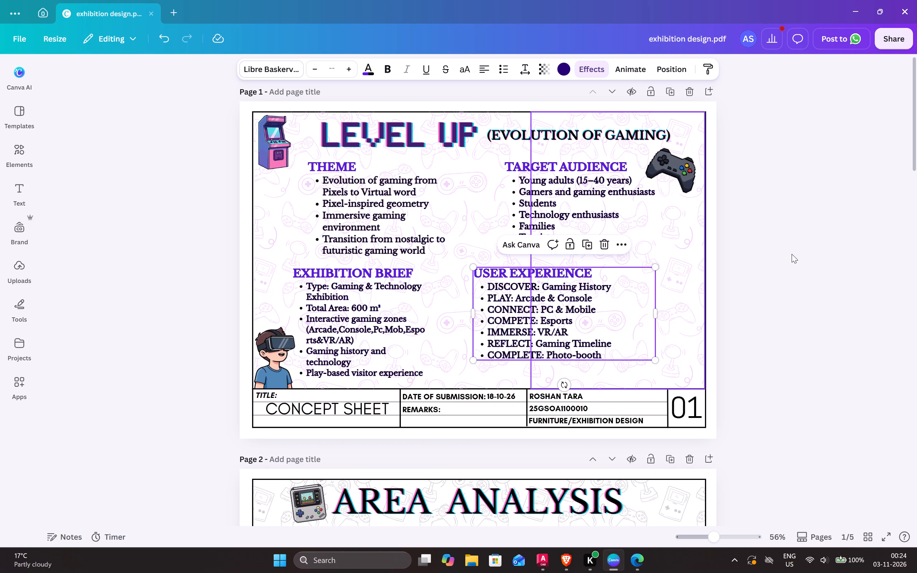
{"action": "left_click", "coordinate": [795, 252]}
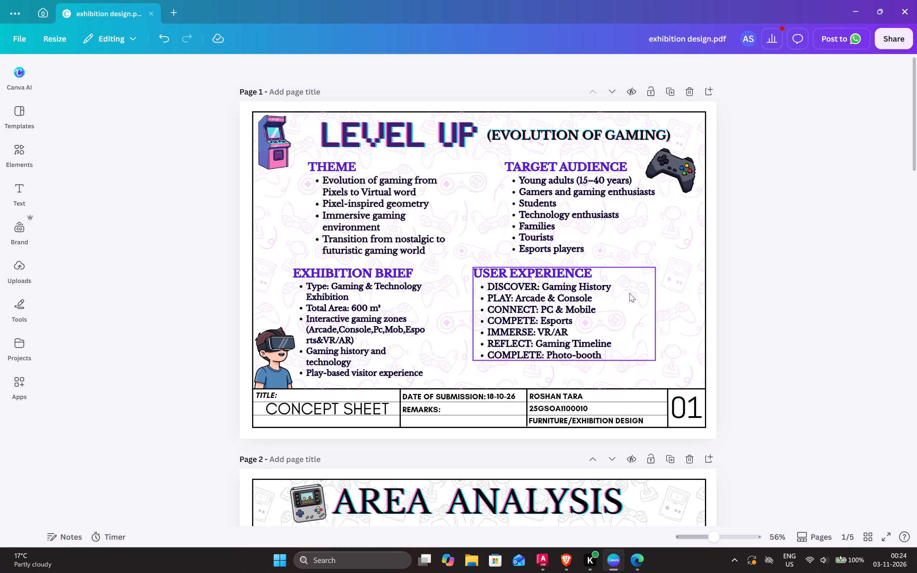
{"action": "left_click_drag", "start_coordinate": [591, 293], "coordinate": [591, 302]}
{"action": "left_click", "coordinate": [780, 260]}
Move the TARGET AUDIENCE text block on the Concept Sheet slightly lower, keeping its horizontal alignment.
{"action": "left_click_drag", "start_coordinate": [595, 176], "coordinate": [591, 180]}
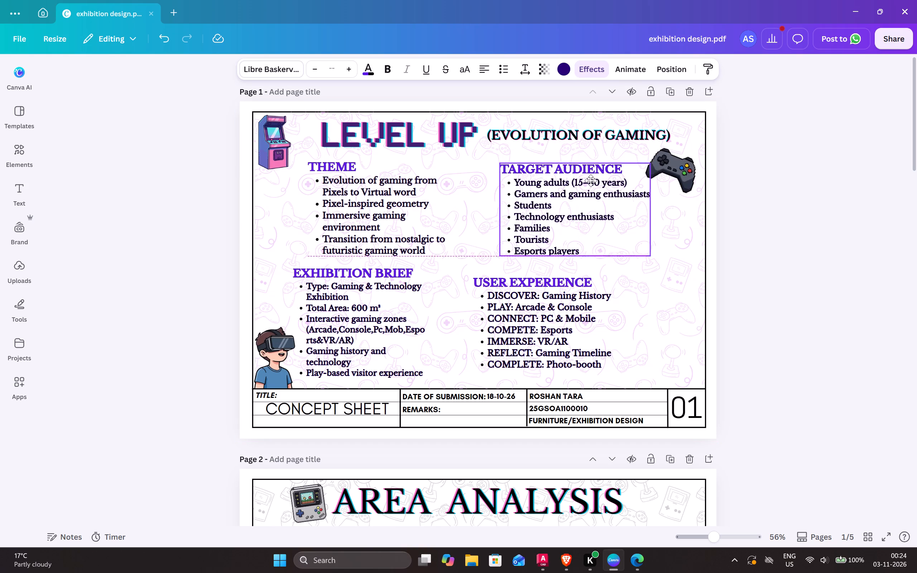
{"action": "left_click_drag", "start_coordinate": [591, 180], "coordinate": [592, 185]}
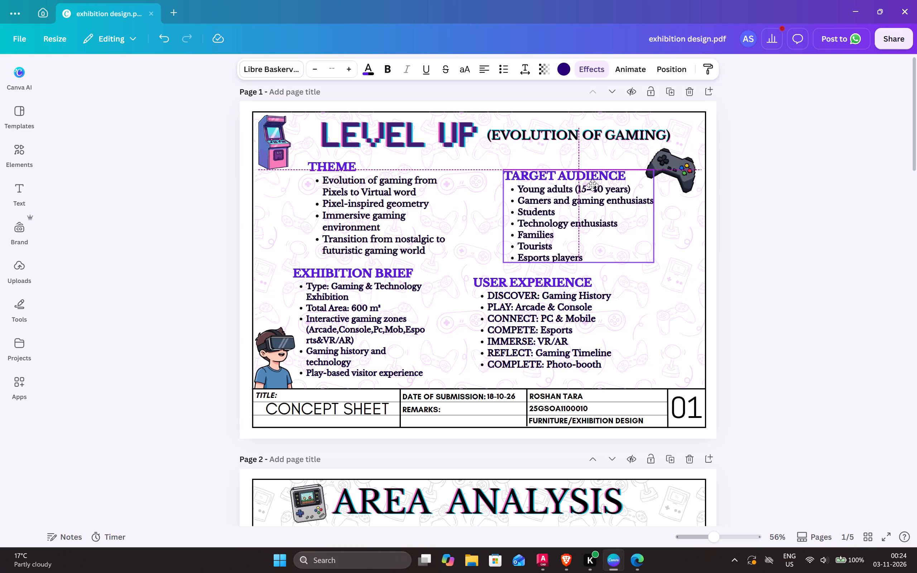
{"action": "left_click_drag", "start_coordinate": [592, 185], "coordinate": [596, 186]}
{"action": "left_click", "coordinate": [768, 191]}
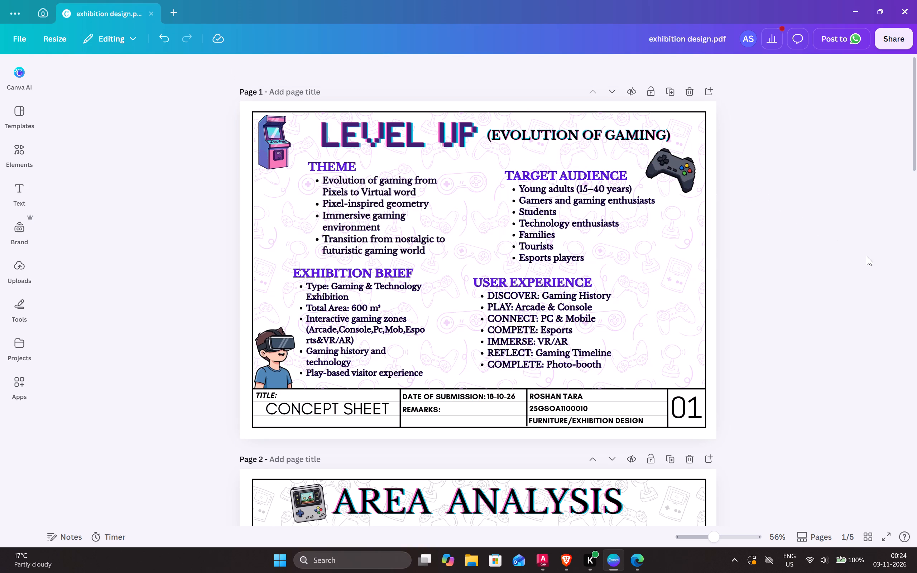
Close Canva and exit AutoCAD, saving the changes to EXHIBITION.dwg.
{"action": "left_click", "coordinate": [910, 8]}
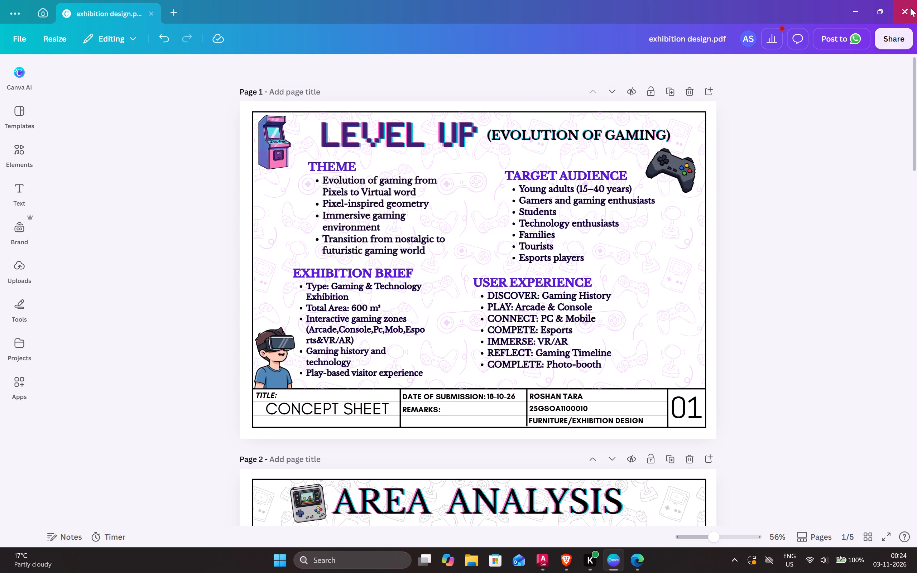
{"action": "left_click", "coordinate": [909, 9]}
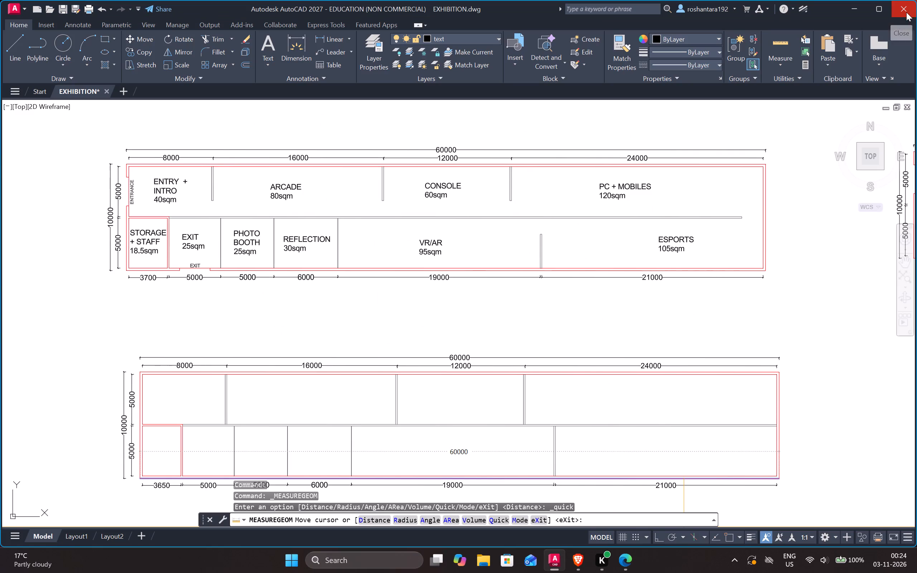
{"action": "left_click", "coordinate": [908, 10]}
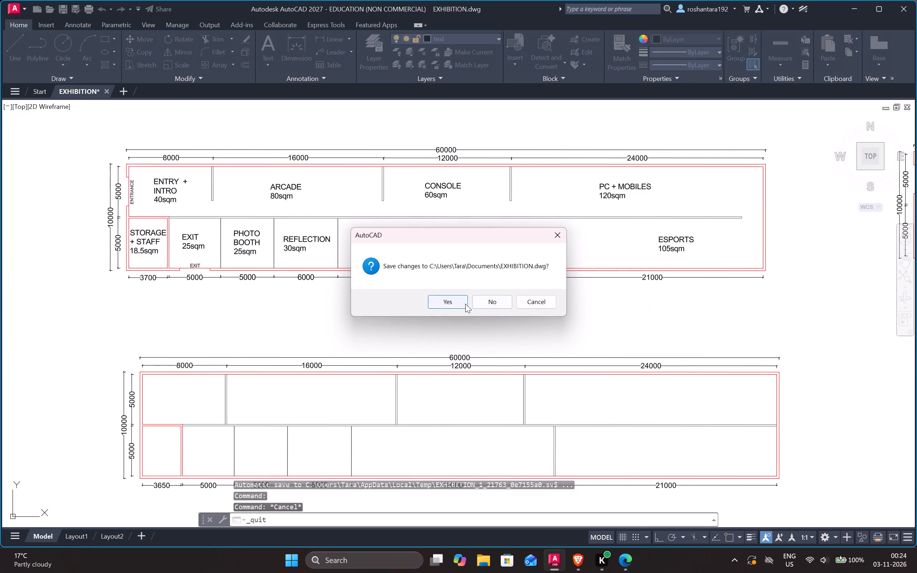
{"action": "left_click", "coordinate": [460, 305]}
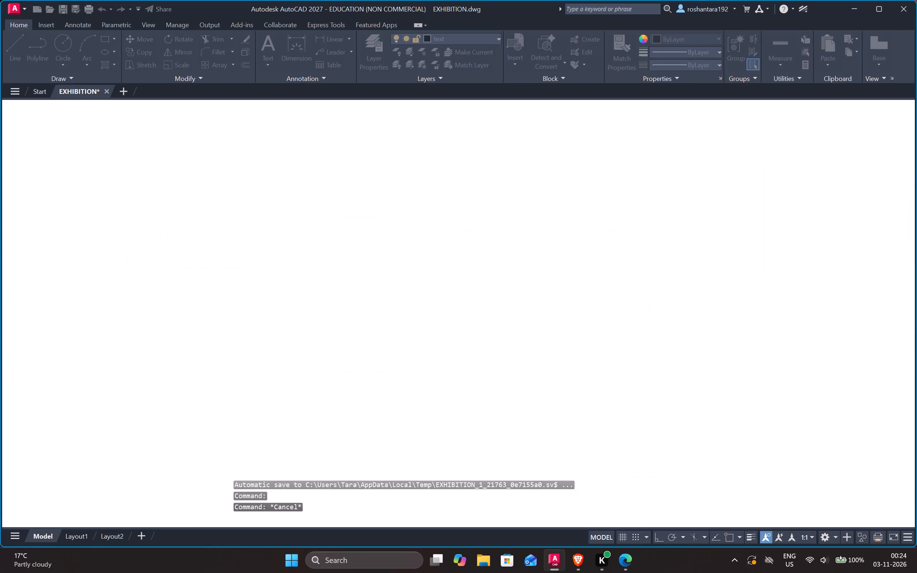
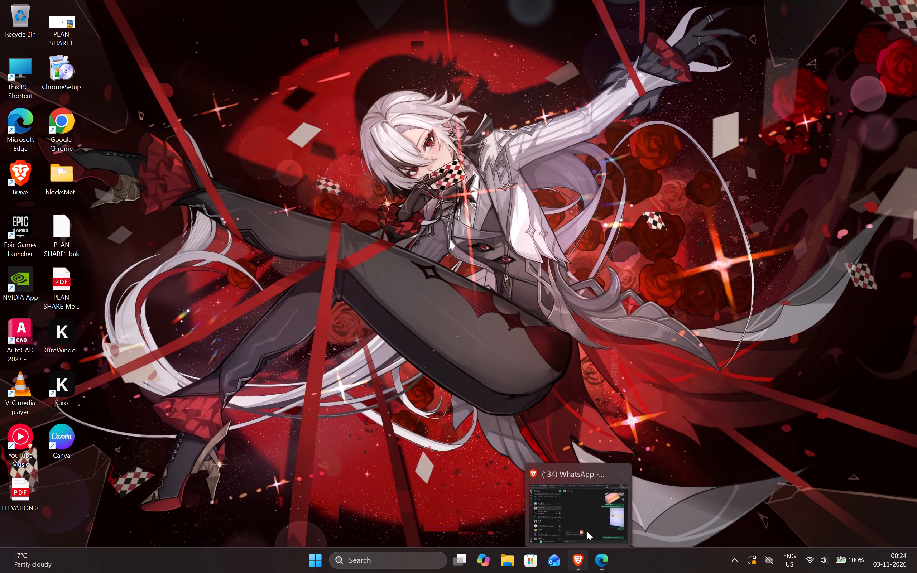
Close the remaining WhatsApp browser window in Brave and the EXHIBITION zoning document window in Edge.
{"action": "left_click", "coordinate": [618, 467]}
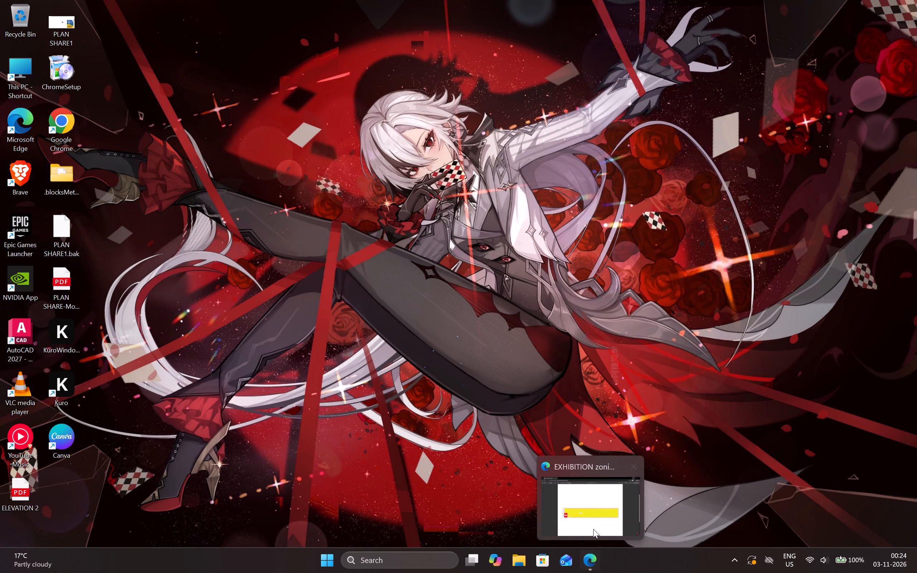
{"action": "left_click", "coordinate": [634, 467]}
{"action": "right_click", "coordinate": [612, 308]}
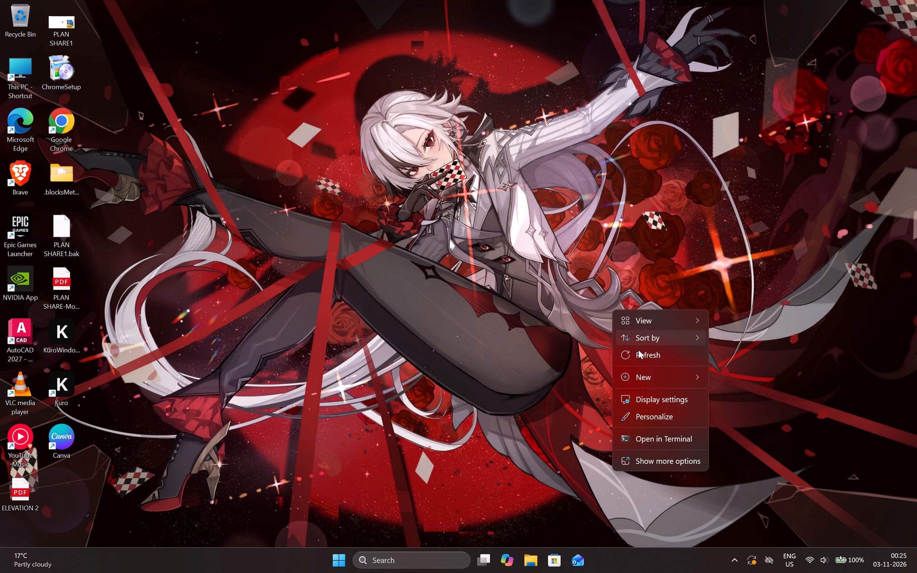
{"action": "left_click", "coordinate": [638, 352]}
Bring up the Windows power dialog and set the computer's action to Shut down.
{"action": "key", "text": "alt+F4"}
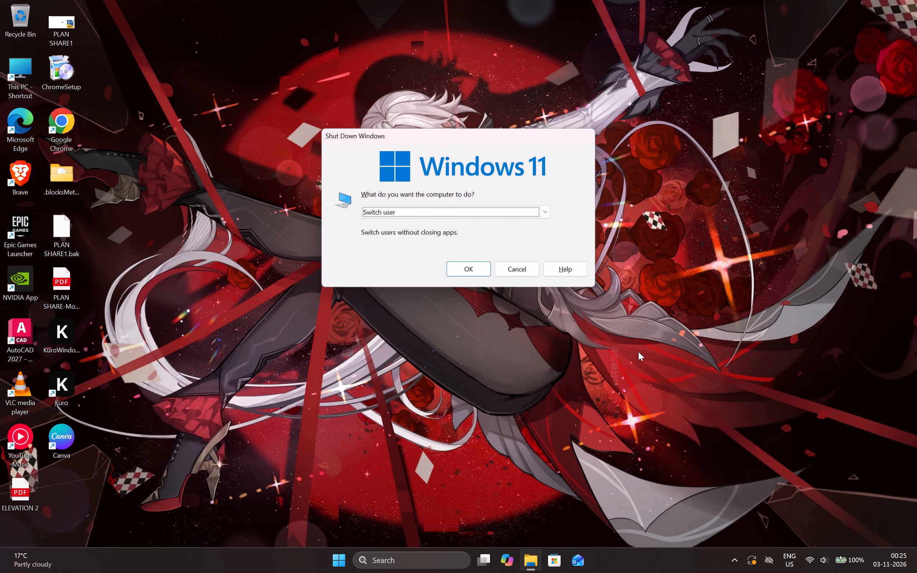
{"action": "left_click", "coordinate": [546, 214]}
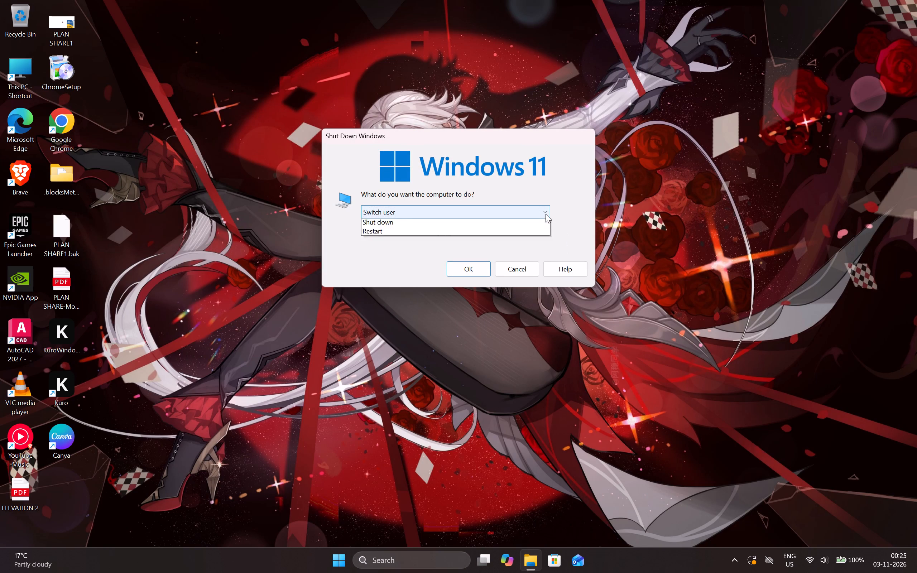
{"action": "left_click", "coordinate": [472, 251]}
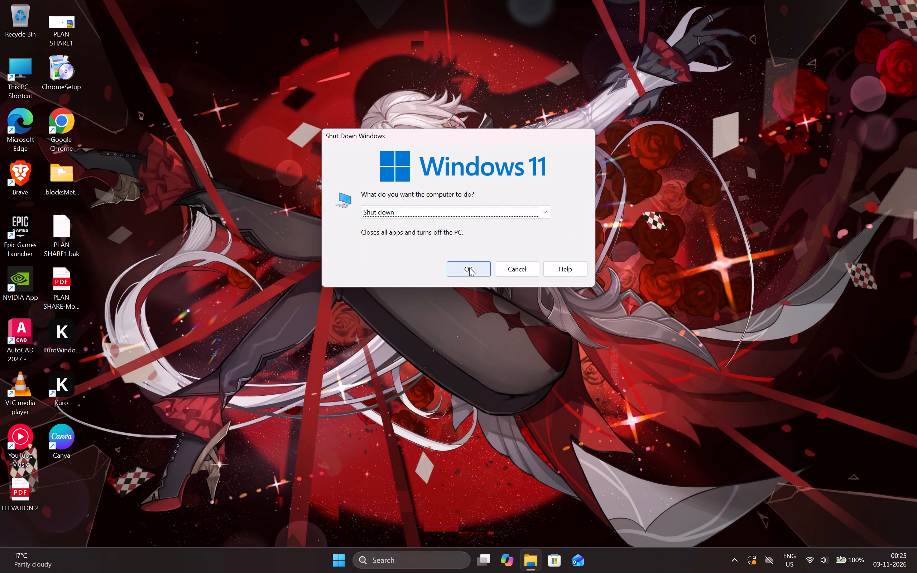